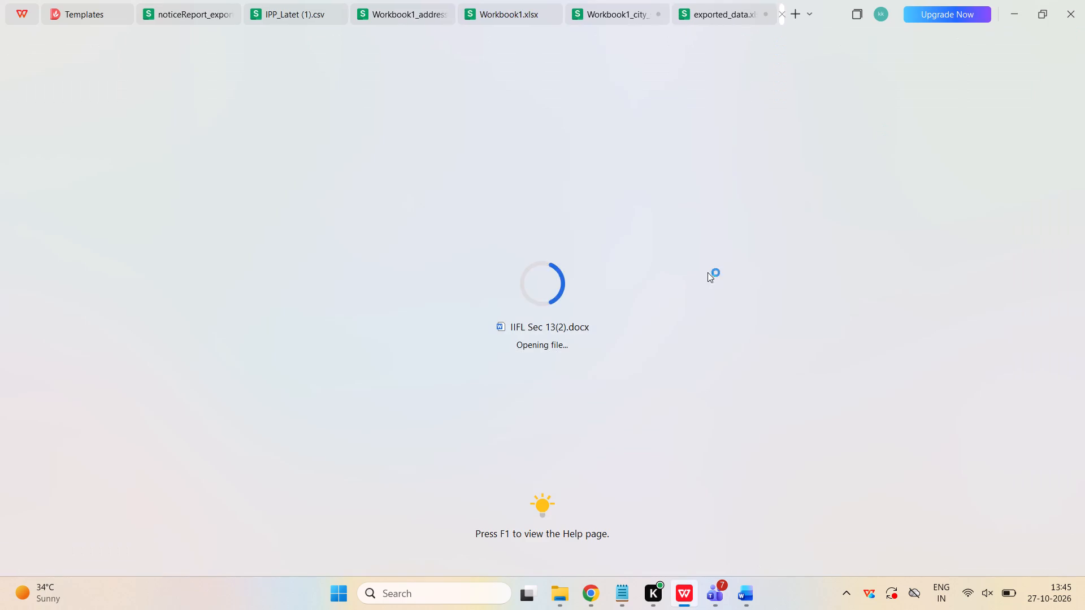
# Close the Forgot Password, ClearDu and Borrowers Chrome windows, leaving the Borrowers site without saving its changes.
pyautogui.click(586, 590)
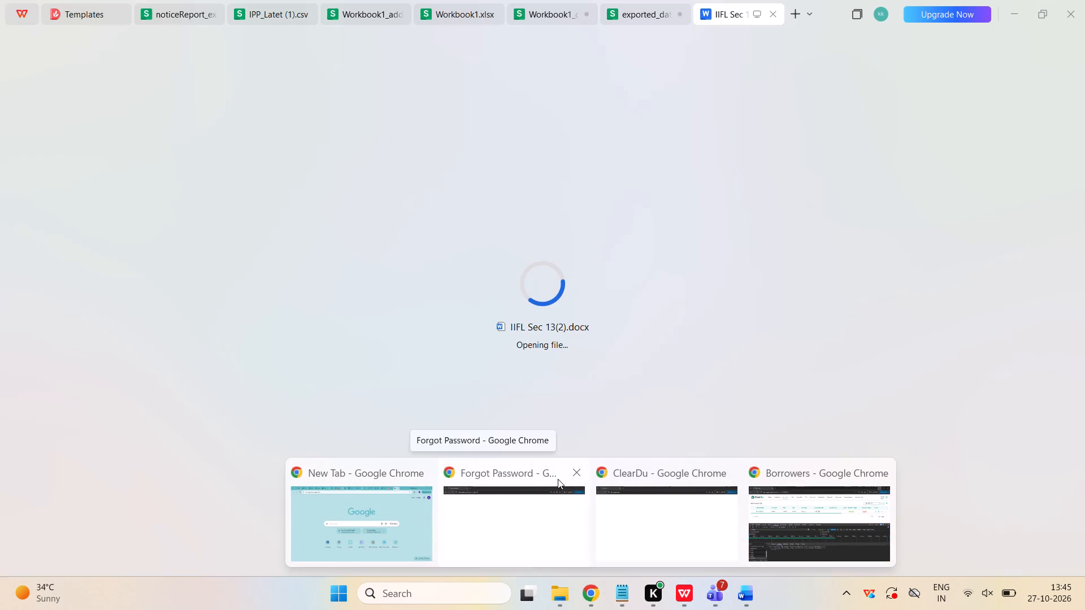
pyautogui.click(579, 472)
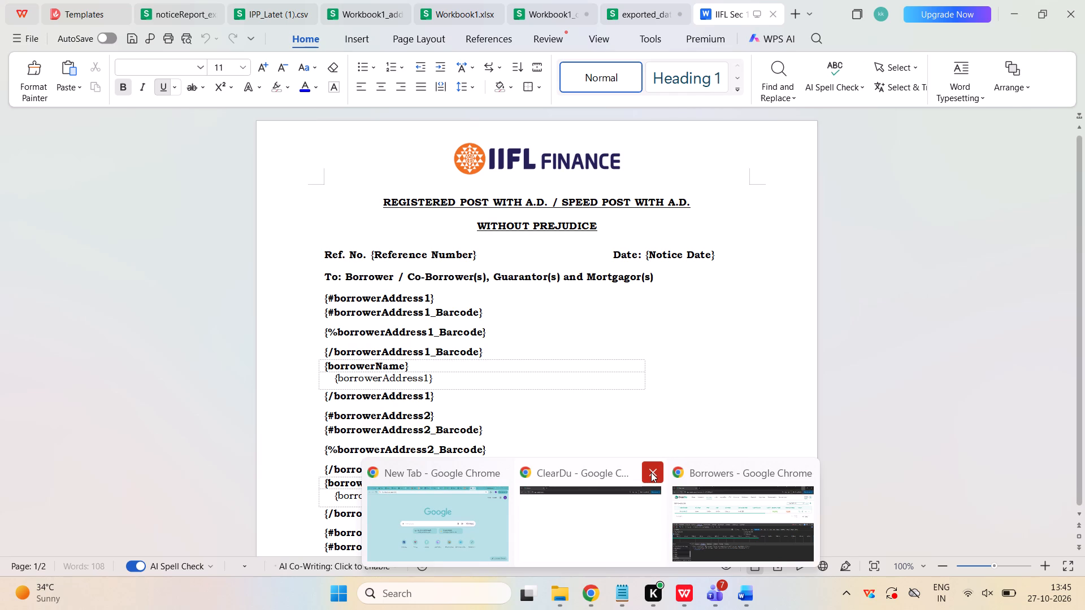
pyautogui.click(659, 477)
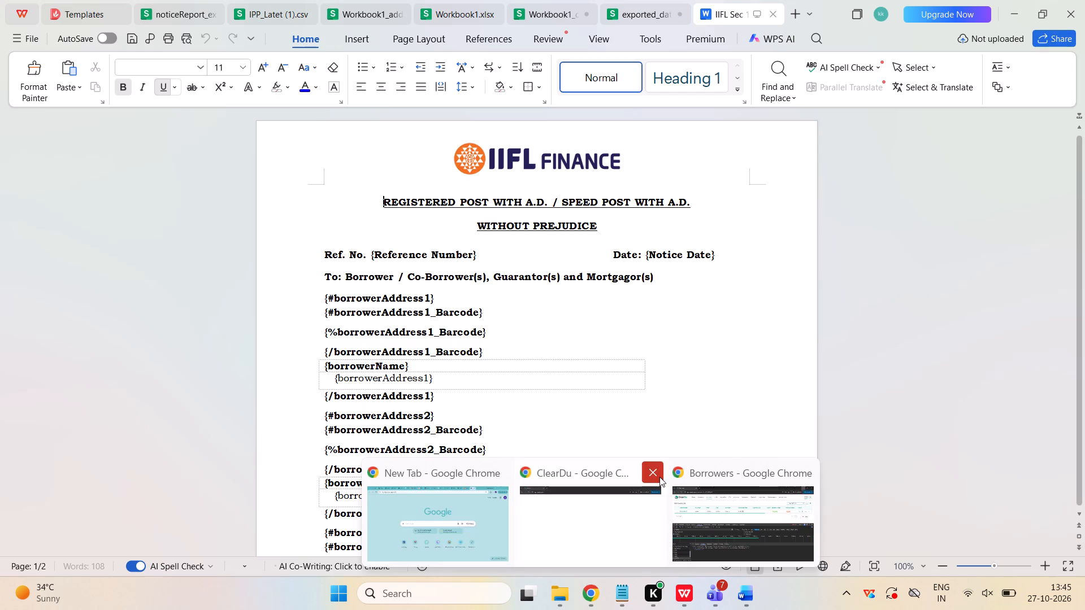
pyautogui.click(731, 473)
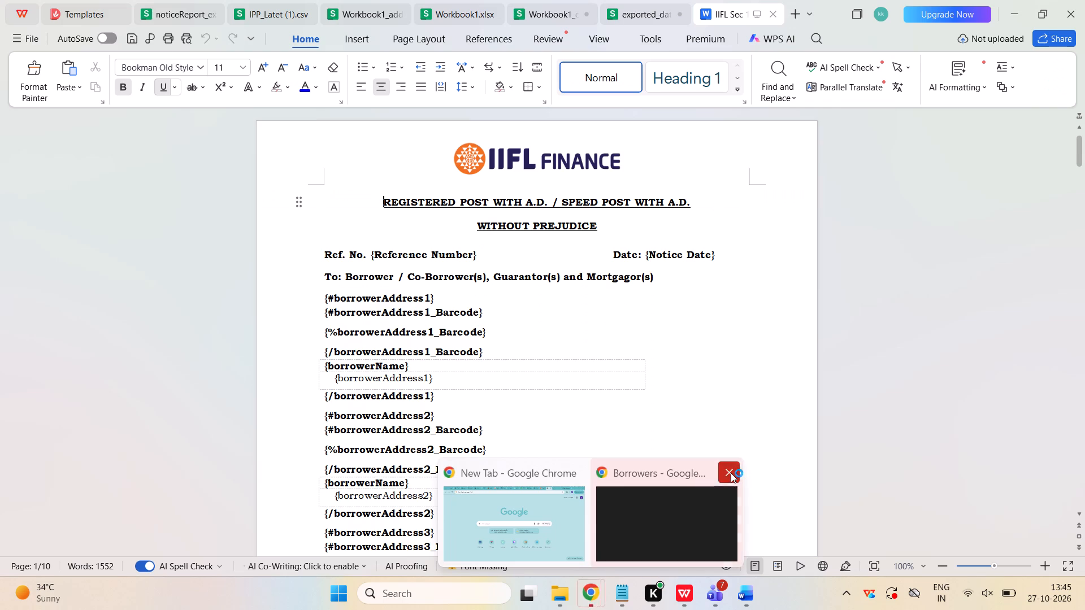
pyautogui.press('Return')
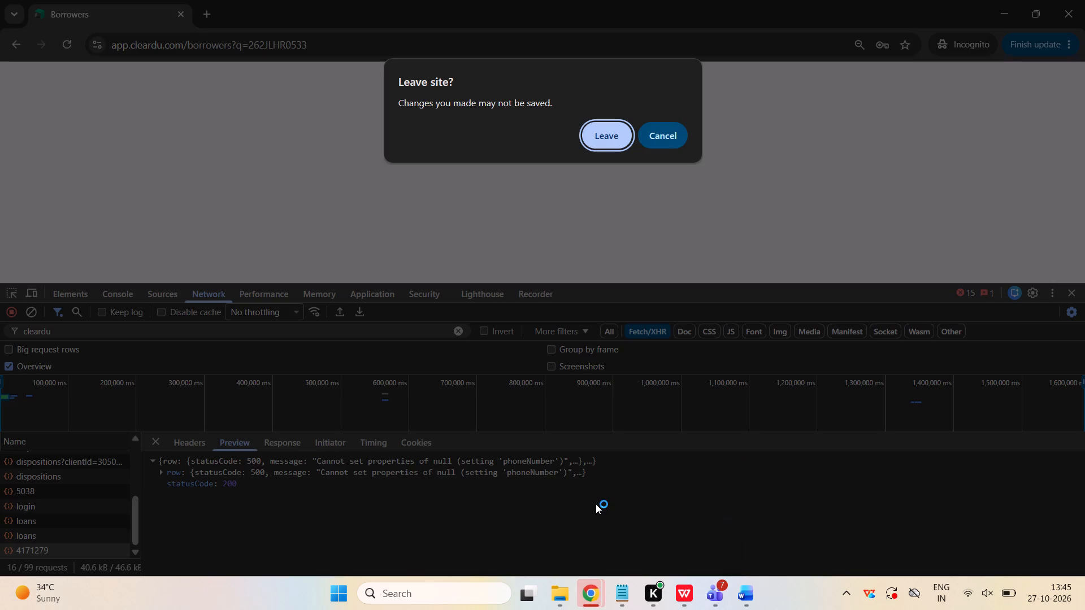
pyautogui.click(602, 139)
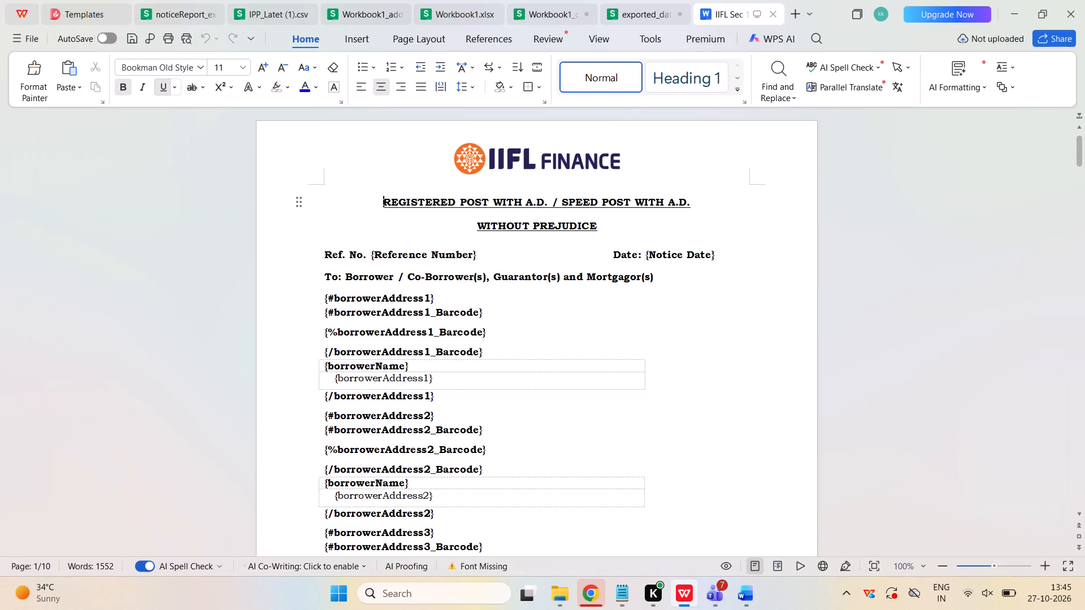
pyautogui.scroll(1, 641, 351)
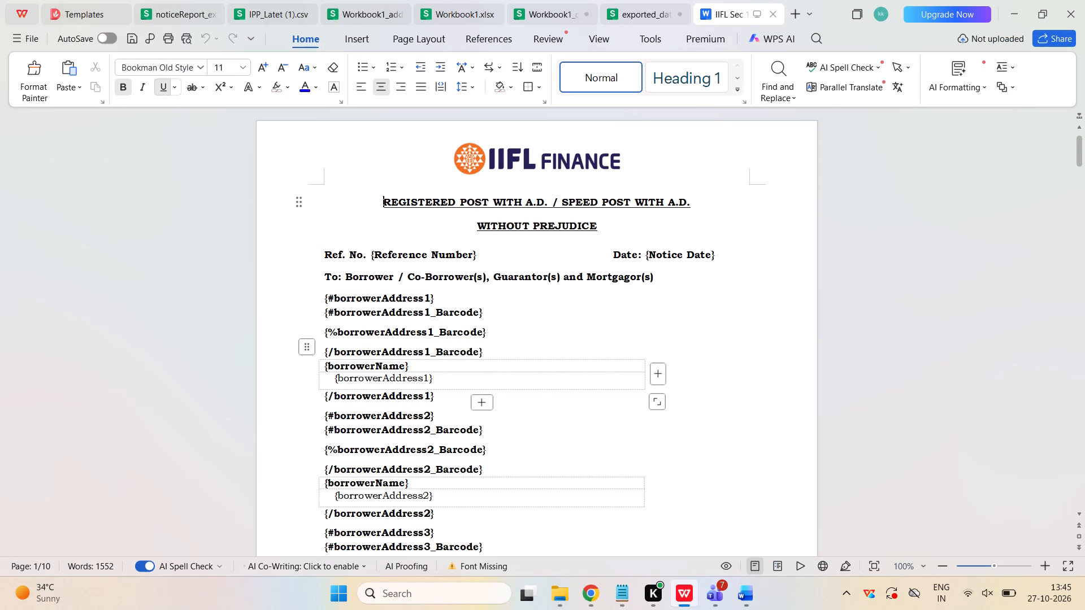
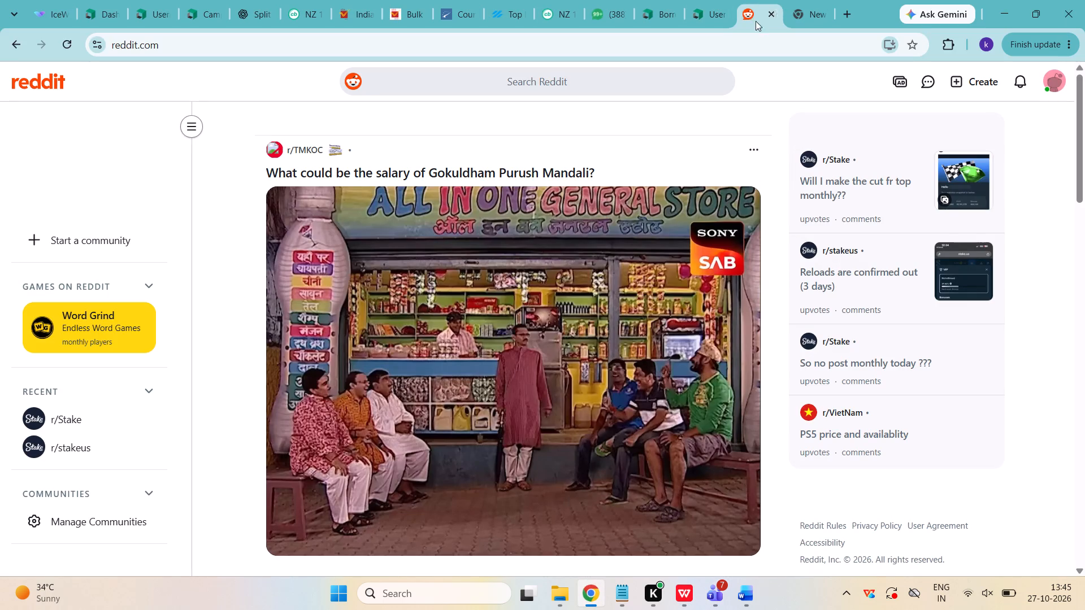
# Close the New Tab, Reddit and last ClearDu Users browser tabs, discarding the open Edit User form.
pyautogui.click(806, 0)
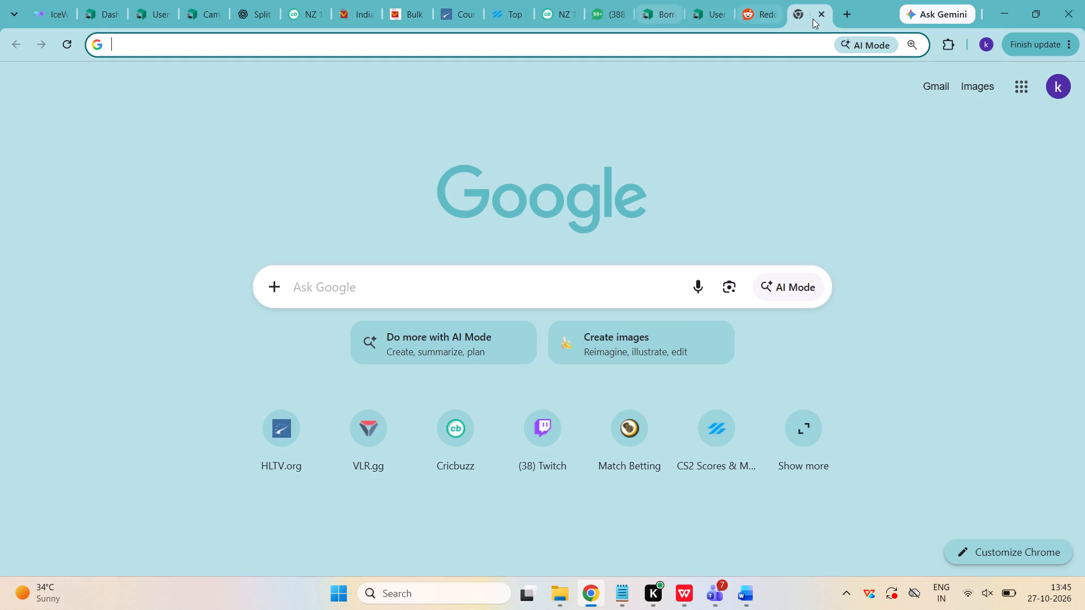
pyautogui.click(819, 13)
pyautogui.click(819, 13)
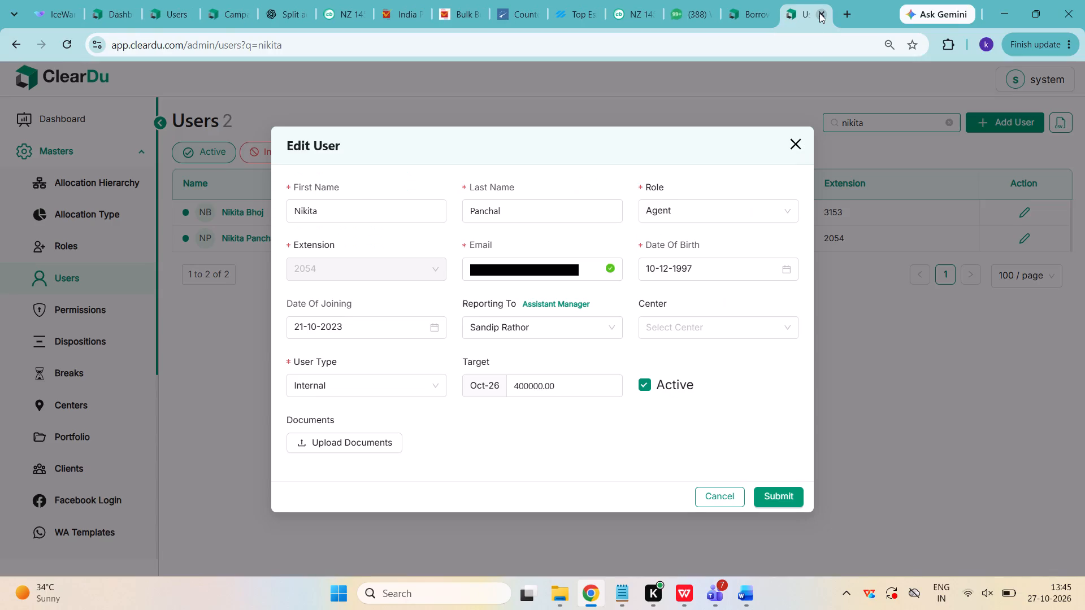
pyautogui.click(819, 13)
pyautogui.click(819, 13)
pyautogui.press('Return')
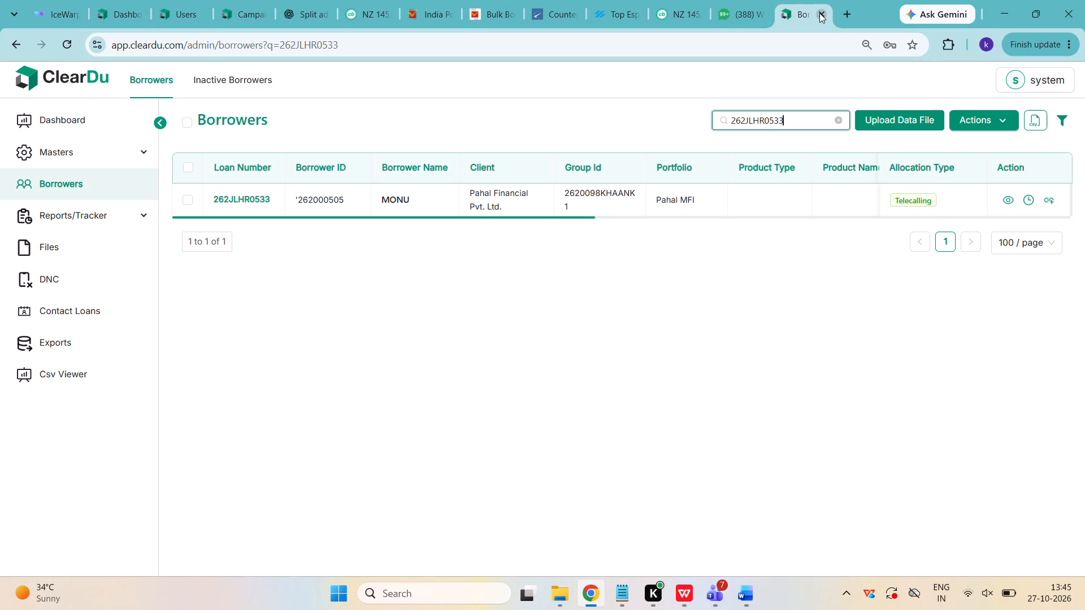
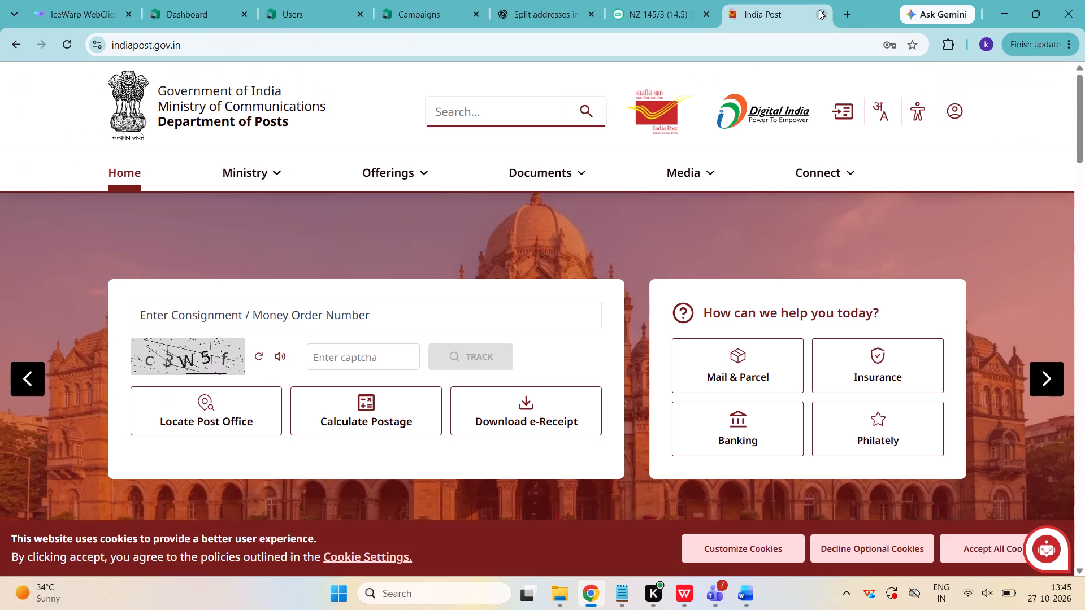
# Close the India Post and NZ 145/3 browser tabs.
pyautogui.click(819, 10)
pyautogui.click(819, 10)
pyautogui.click(819, 10)
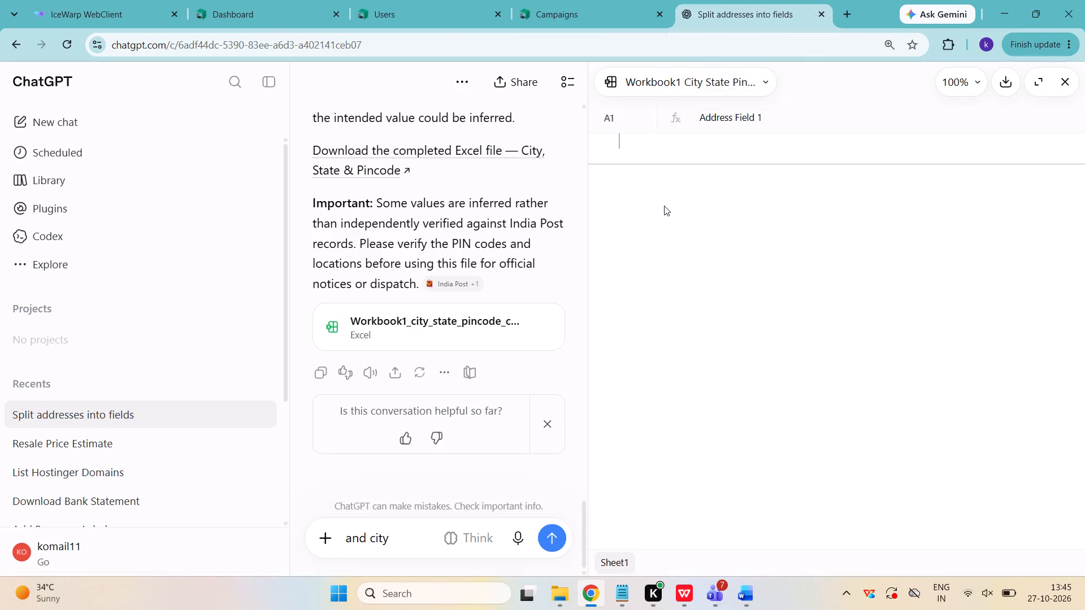
# Switch to the SARFAESI360 Dashboard browser tab and open Setup for IIFL Finance Limited.
pyautogui.click(402, 0)
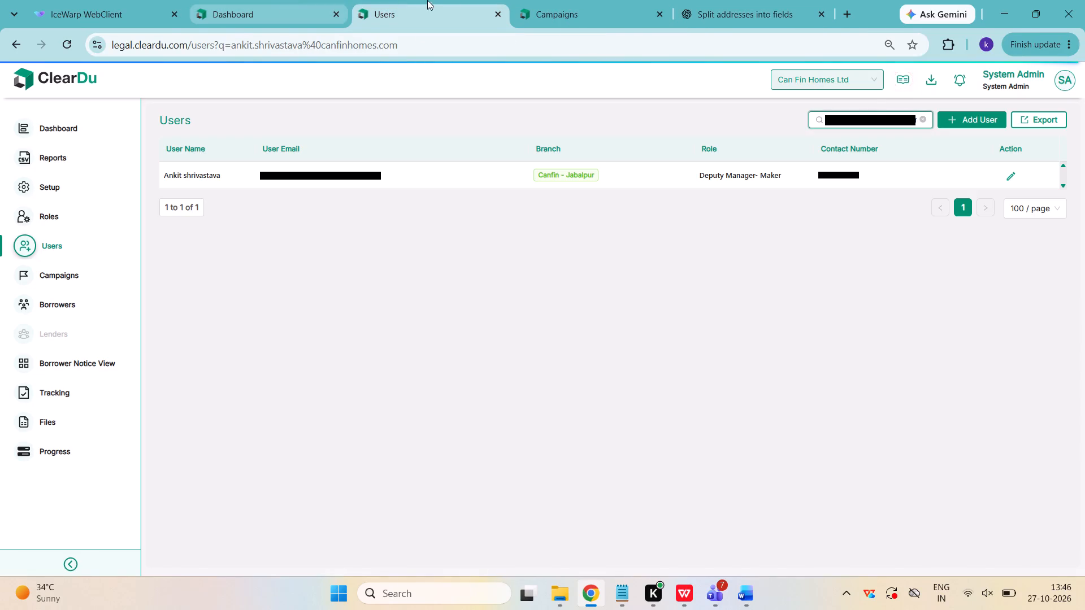
pyautogui.click(536, 0)
pyautogui.click(268, 0)
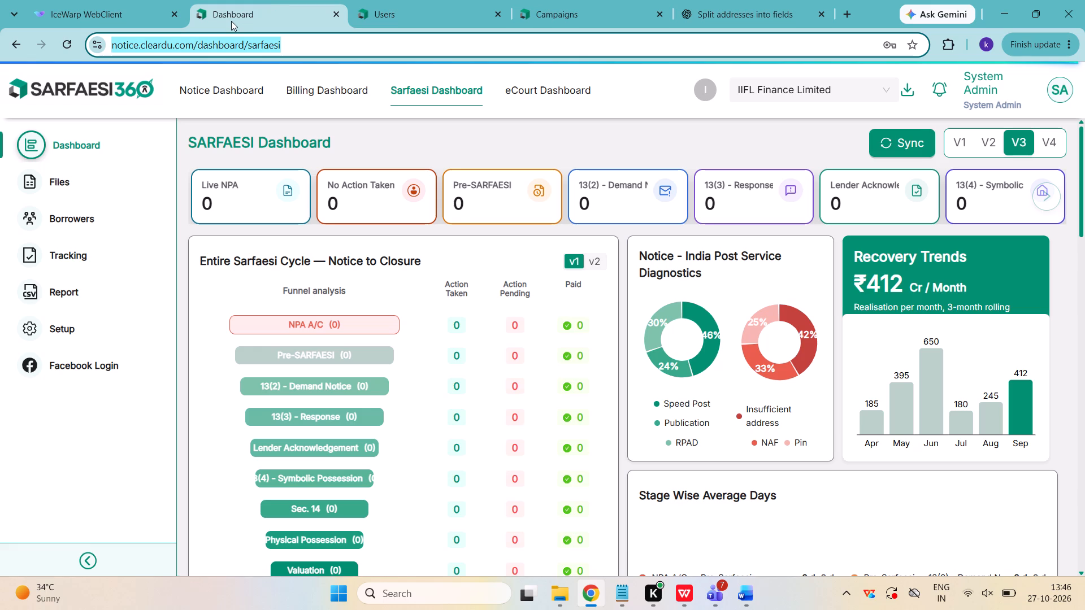
pyautogui.click(366, 125)
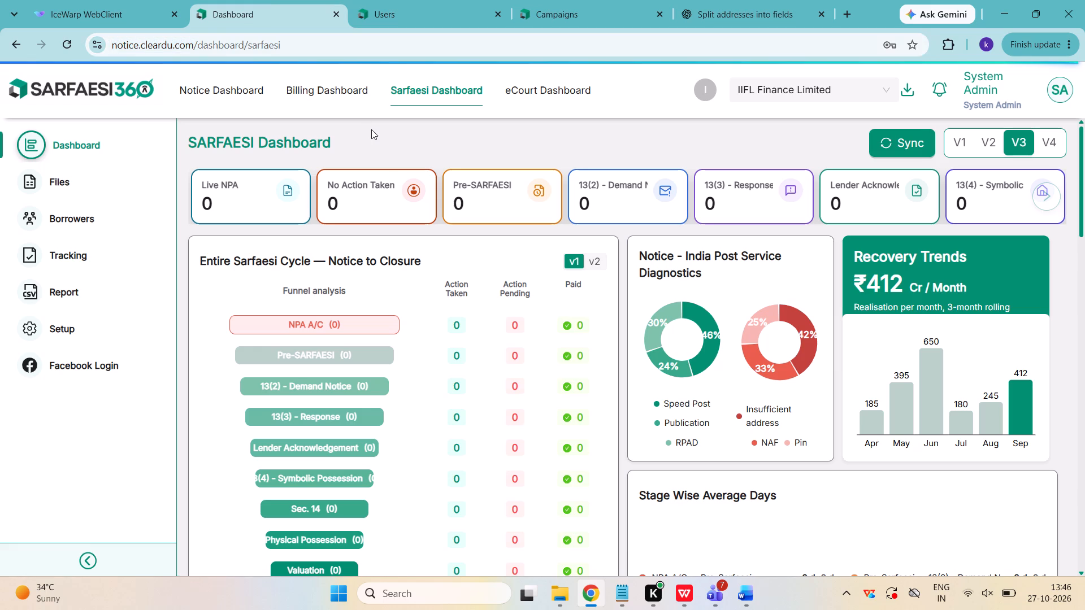
pyautogui.click(123, 339)
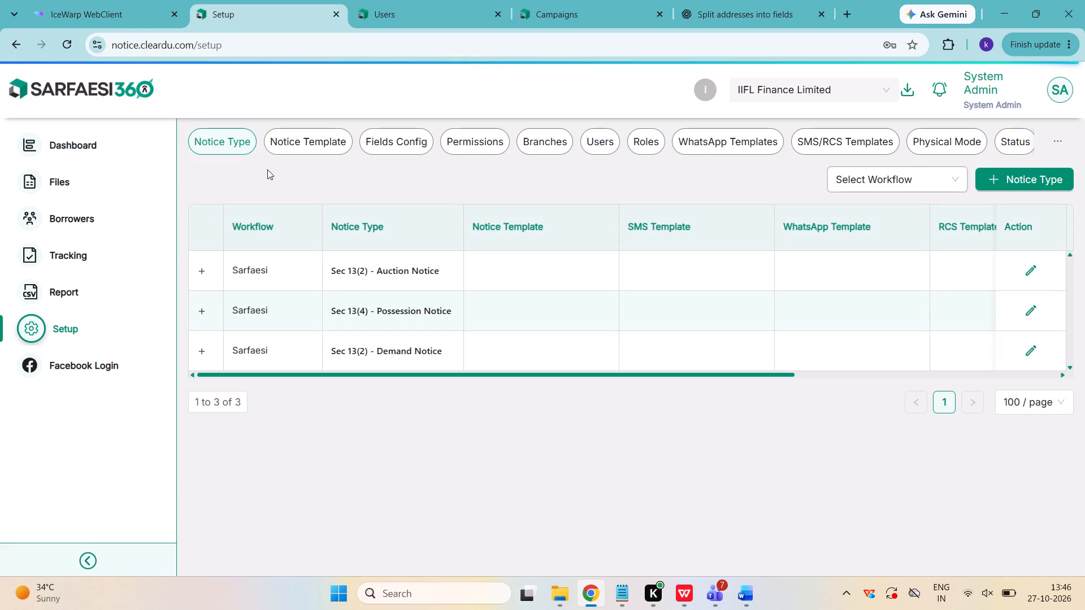
# Examine IIFL Finance Limited's setup sections, including Notice Template, Fields Config, Permissions and Branches.
pyautogui.click(297, 142)
pyautogui.click(391, 140)
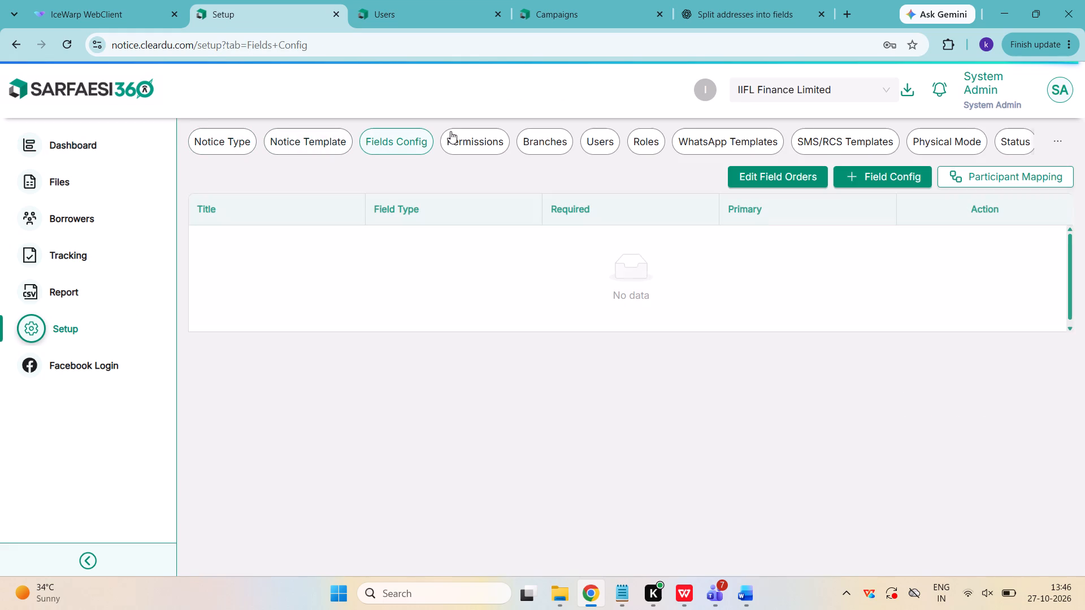
pyautogui.click(452, 131)
pyautogui.click(341, 139)
pyautogui.click(379, 140)
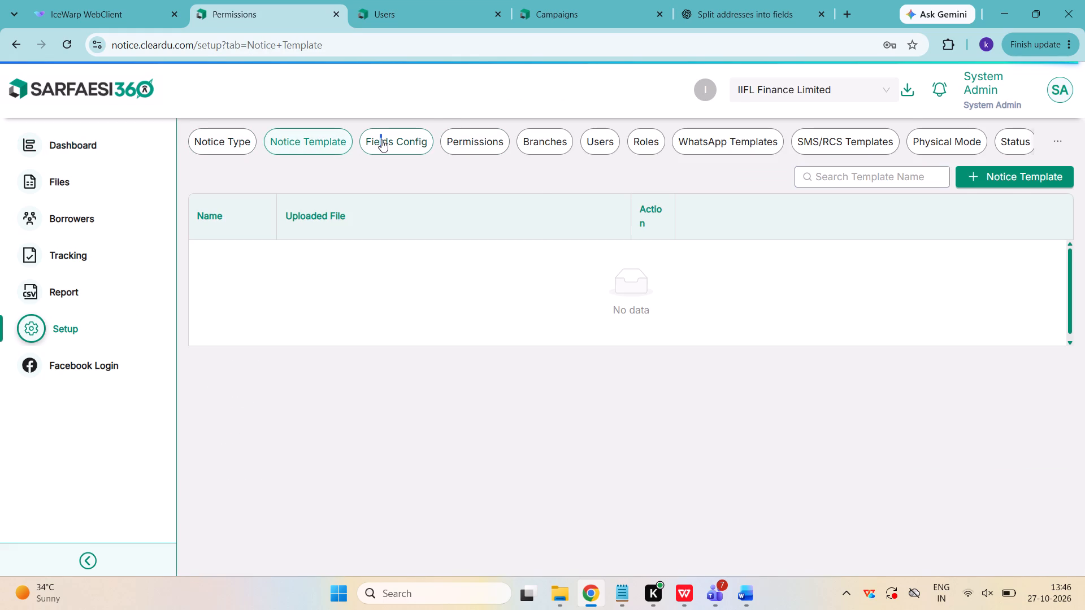
pyautogui.click(452, 145)
pyautogui.click(526, 140)
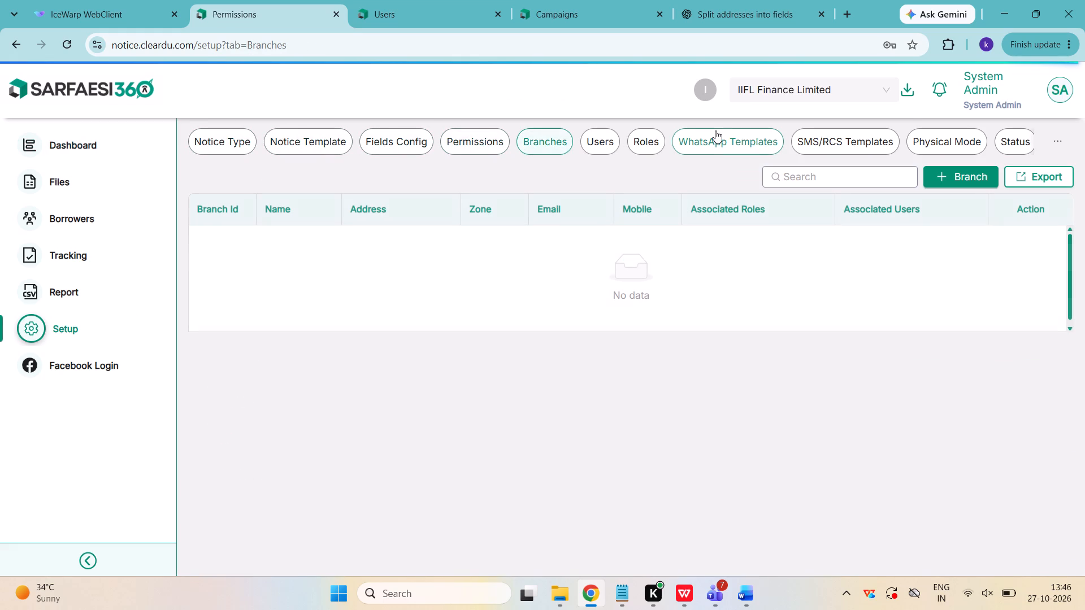
pyautogui.hscroll(-3, 715, 130)
pyautogui.hscroll(4, 715, 130)
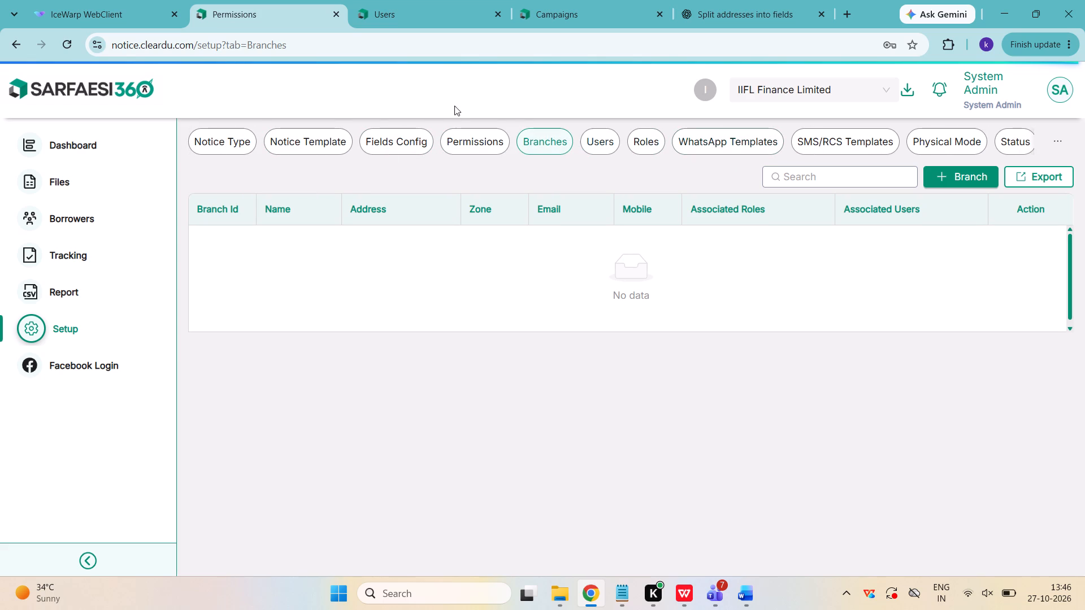
# Reselect IIFL Finance Limited as the lender and reopen its Setup section.
pyautogui.click(759, 80)
pyautogui.click(752, 128)
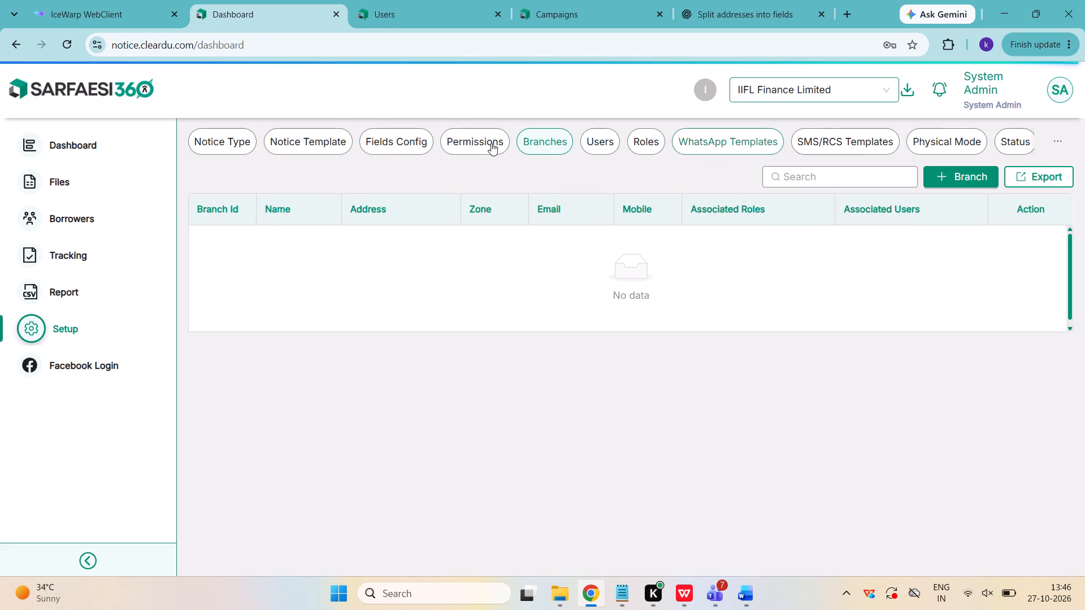
pyautogui.click(151, 338)
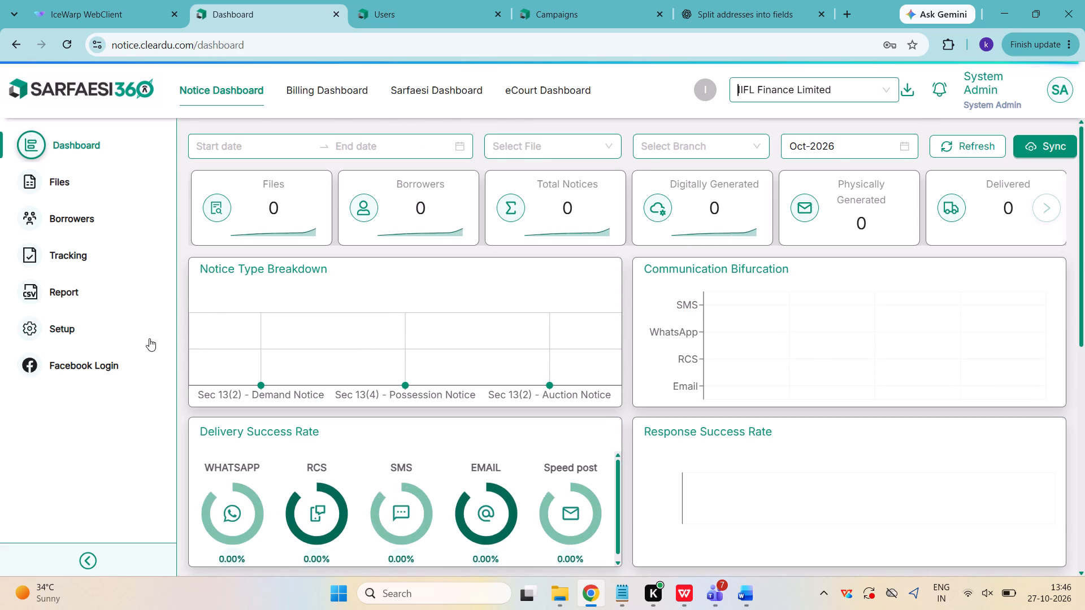
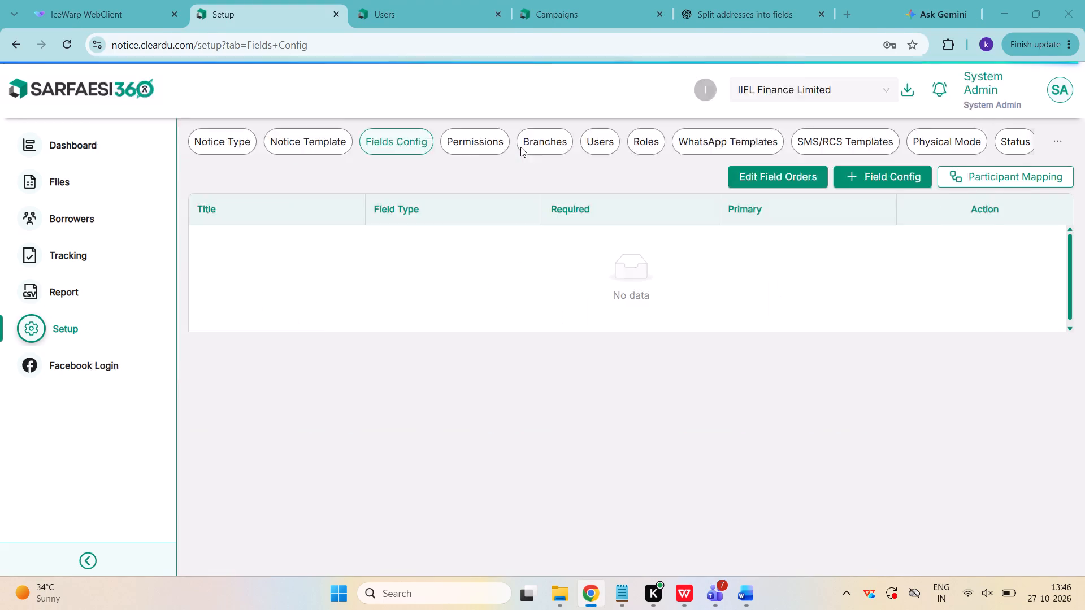
# In the WPS Office IIFL Sec 13(2) notice document, examine the address placeholders and the loan-related fields in the numbered clauses.
pyautogui.scroll(-6, 469, 251)
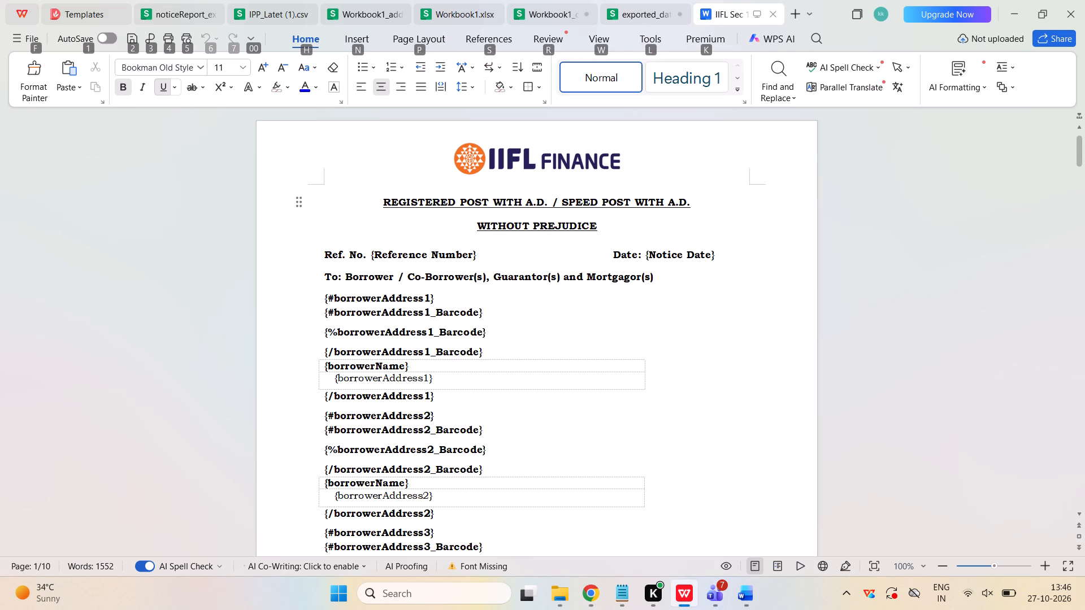
pyautogui.scroll(-3, 496, 364)
pyautogui.moveTo(1076, 156); pyautogui.dragTo(1070, 225)
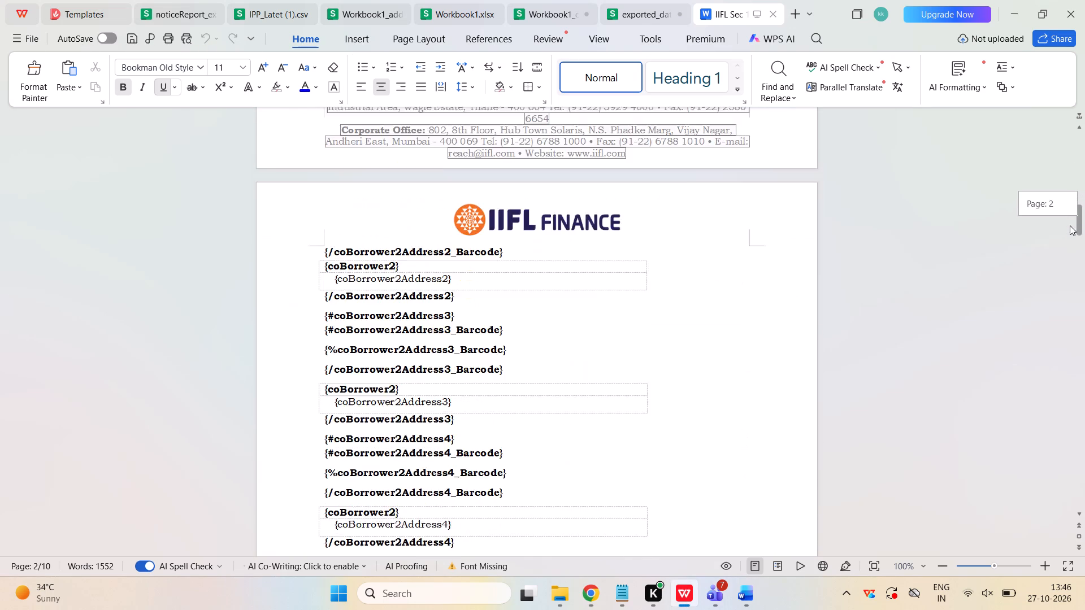
pyautogui.moveTo(1070, 225); pyautogui.dragTo(1075, 301)
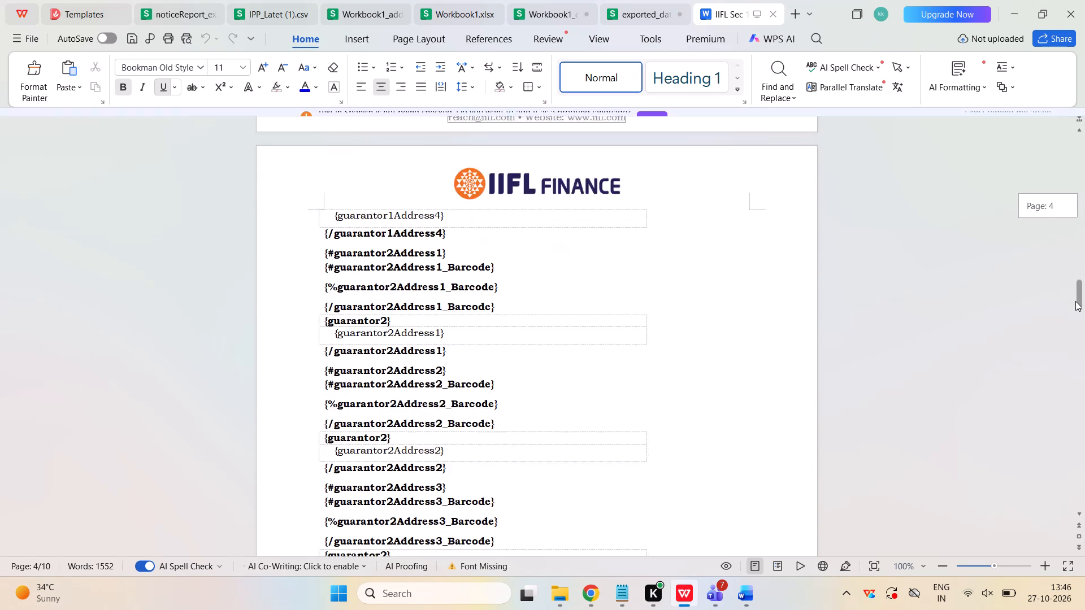
pyautogui.moveTo(1075, 301); pyautogui.dragTo(1078, 430)
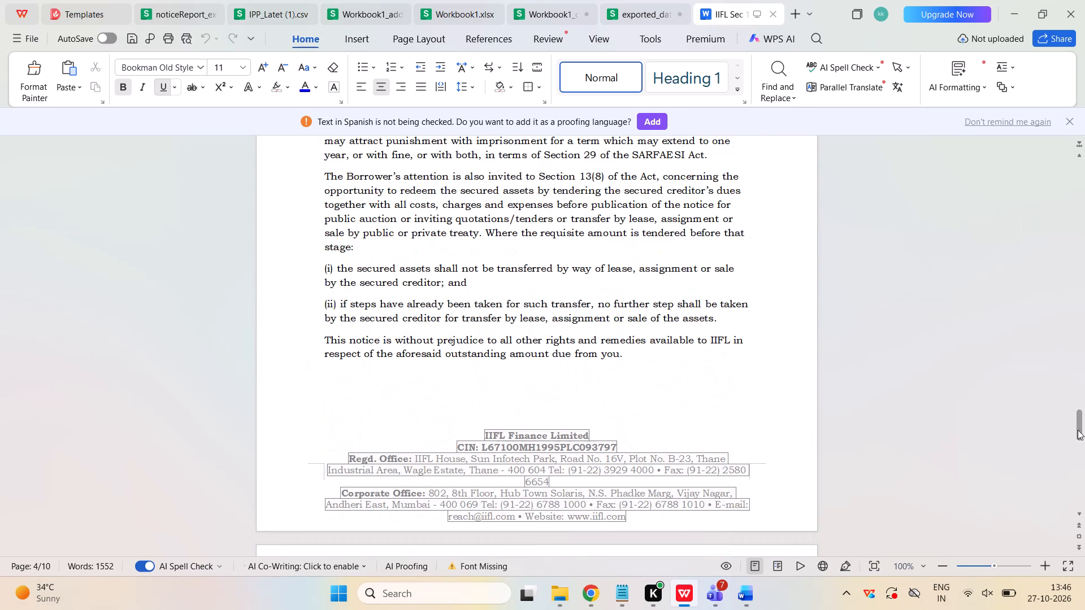
pyautogui.scroll(10, 773, 324)
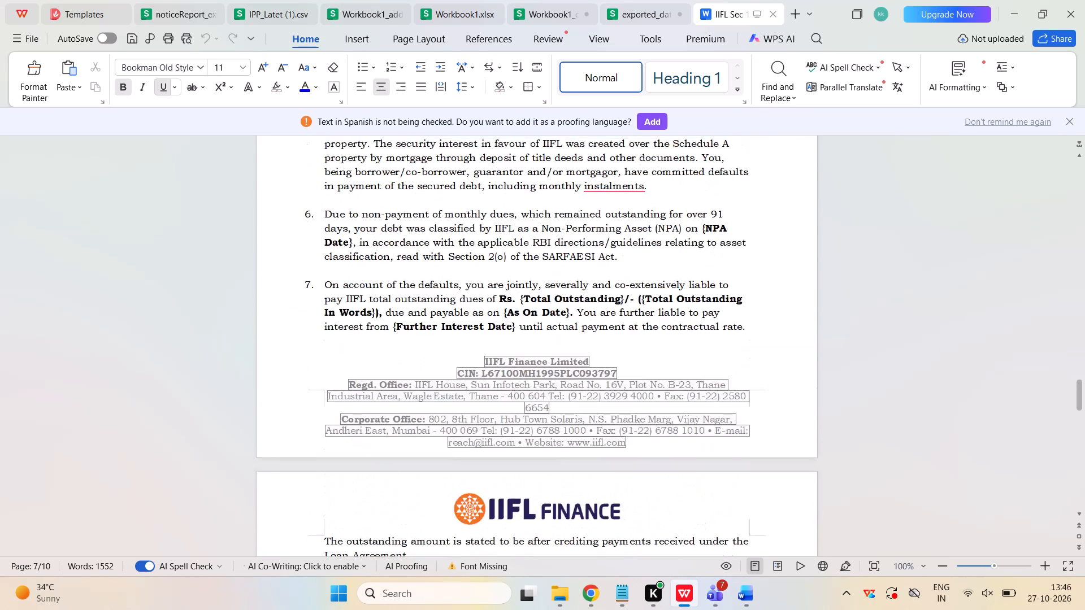
pyautogui.scroll(5, 773, 324)
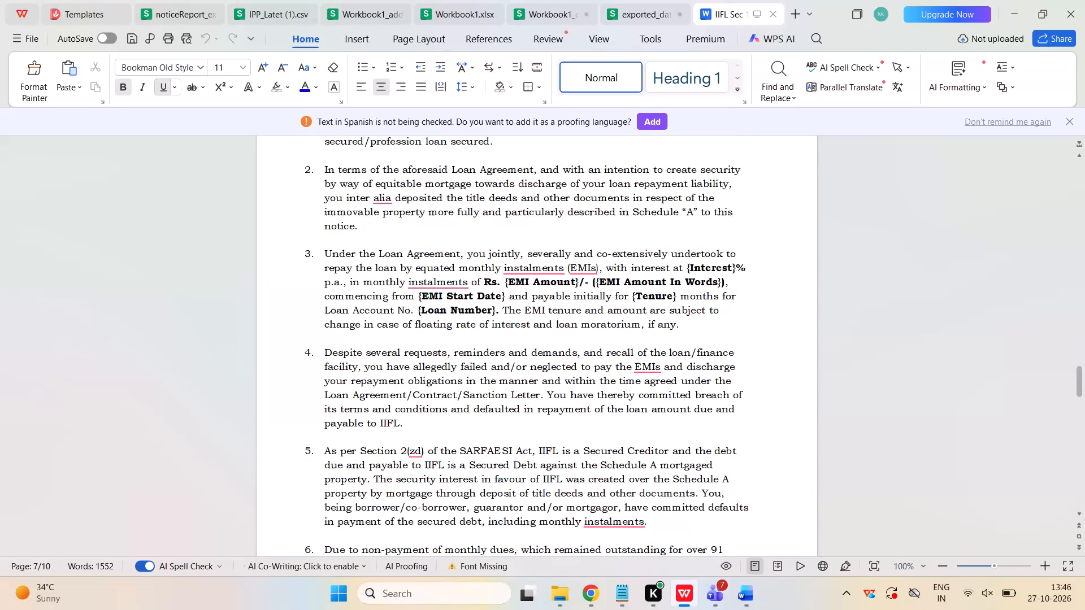
pyautogui.scroll(4, 773, 324)
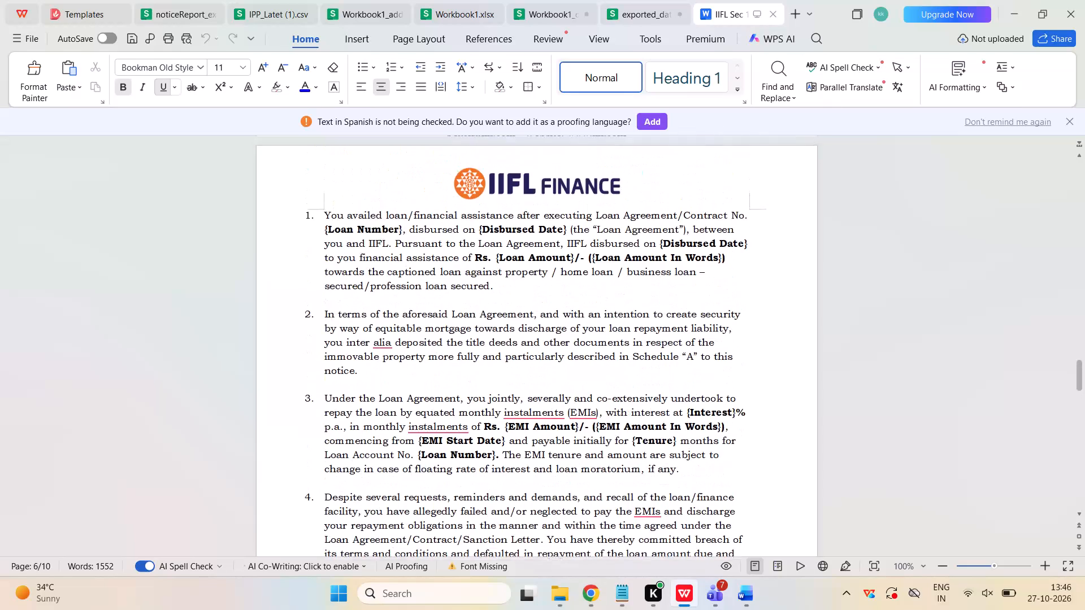
pyautogui.scroll(7, 773, 324)
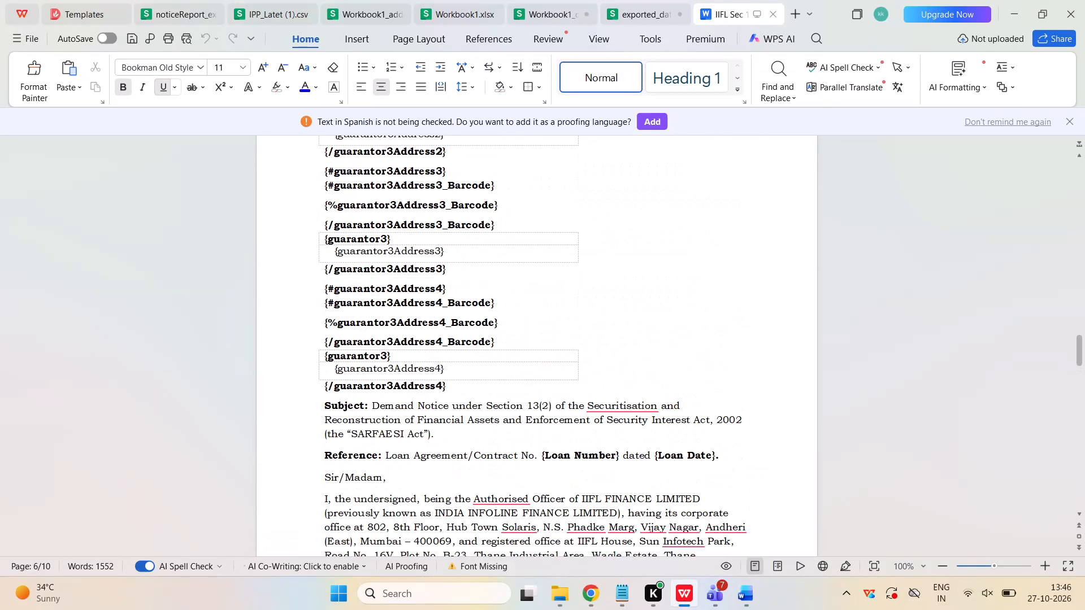
pyautogui.scroll(1, 773, 324)
# Examine the notice's closing section, Schedule A property field and Schedule B particulars-of-demand table for the placeholders used.
pyautogui.scroll(-16, 773, 324)
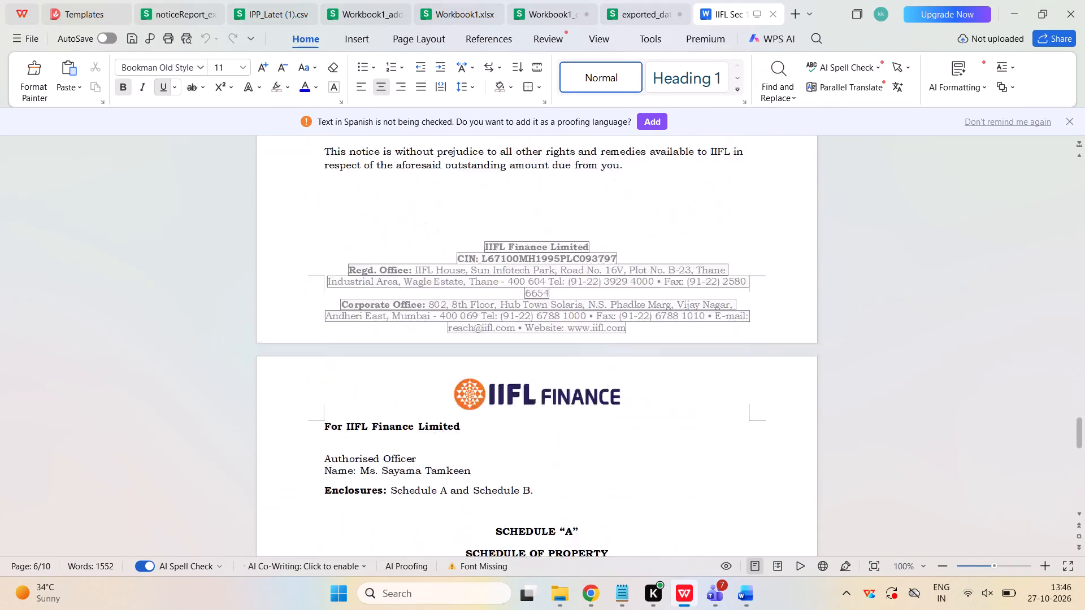
pyautogui.scroll(-9, 773, 324)
pyautogui.scroll(4, 773, 324)
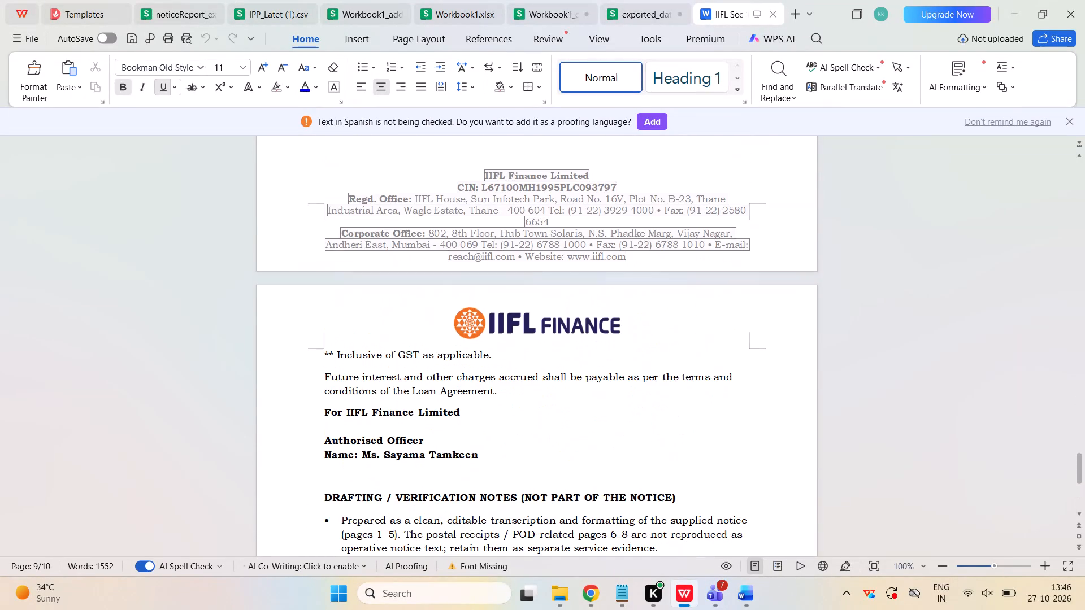
pyautogui.scroll(5, 773, 324)
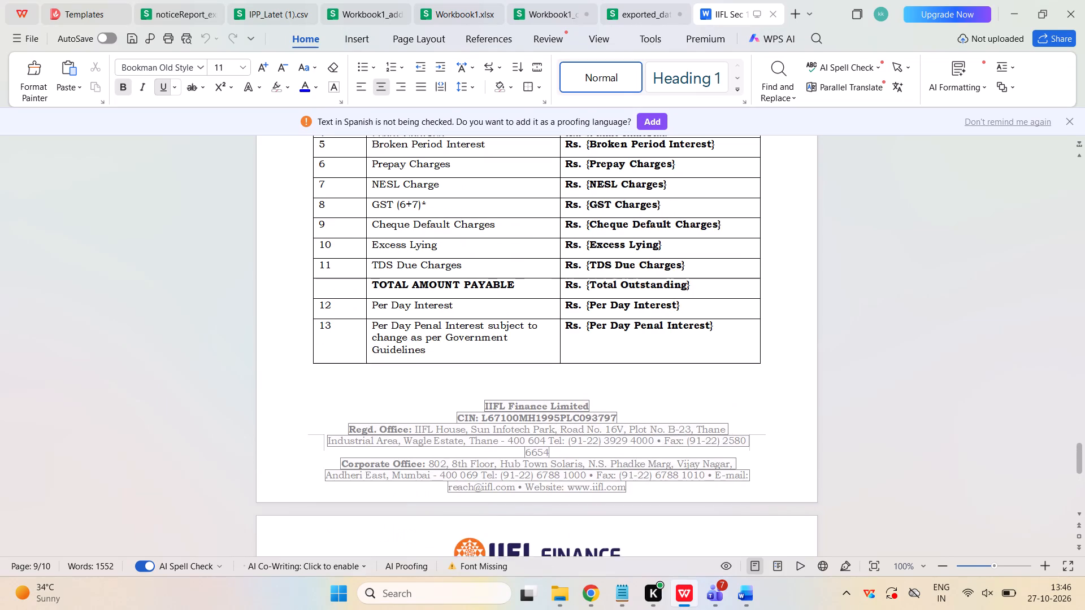
pyautogui.scroll(4, 773, 324)
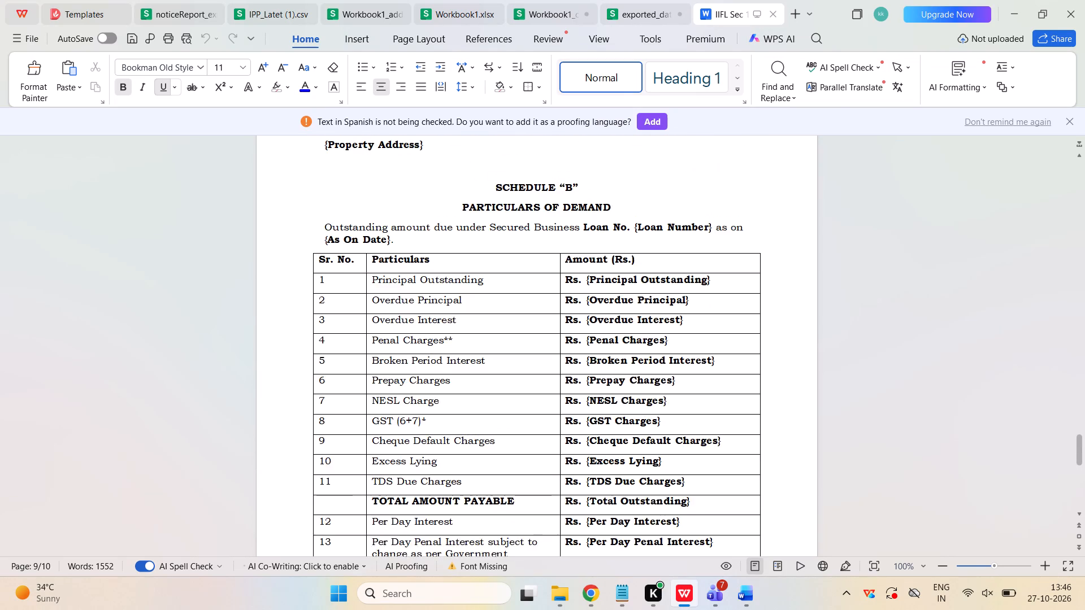
pyautogui.scroll(3, 773, 324)
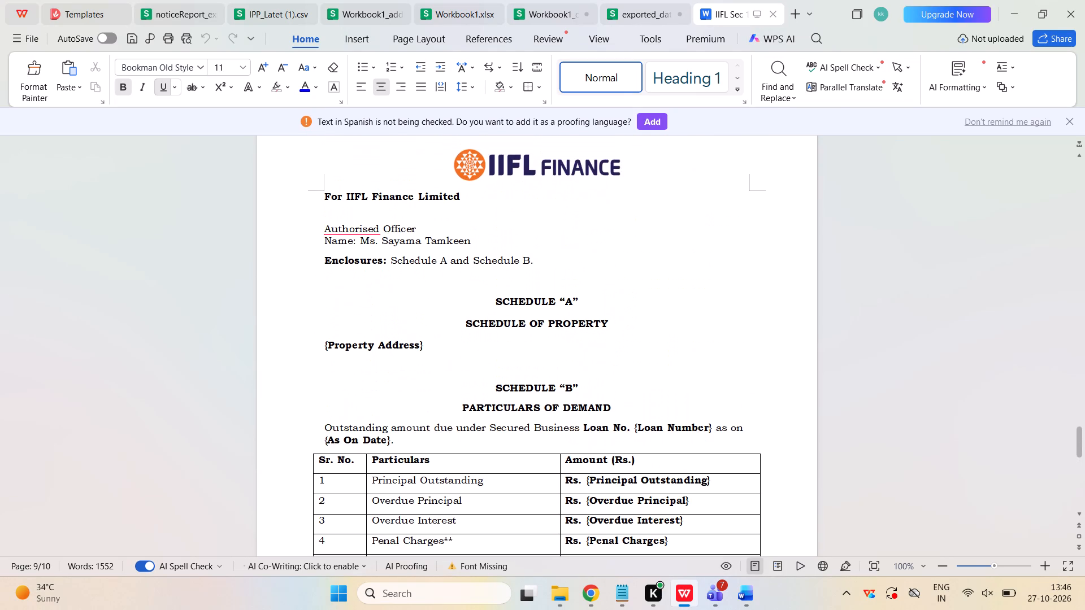
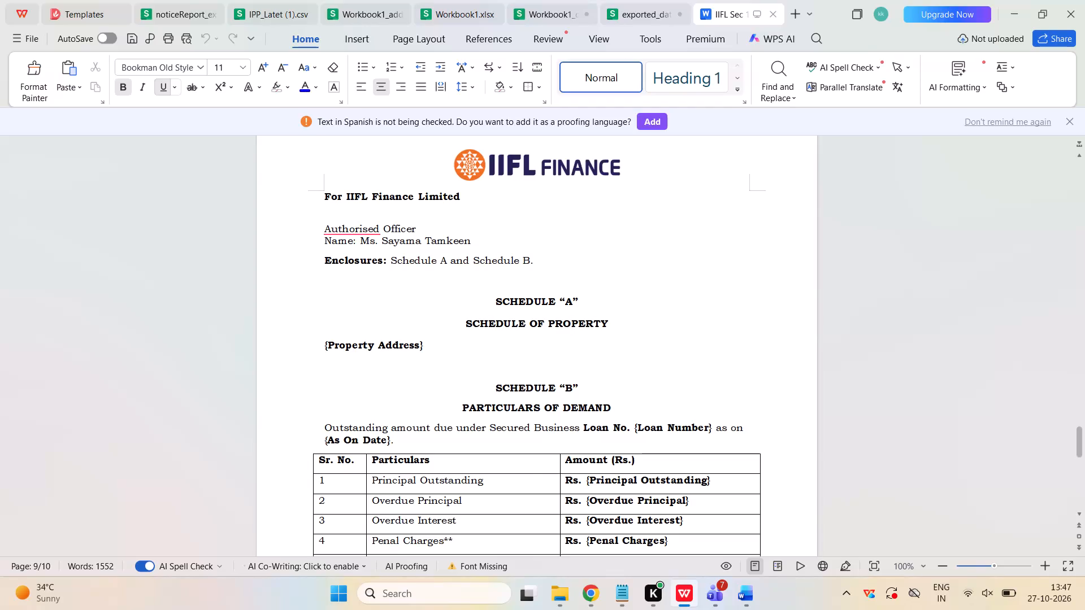
# Return to the beginning of the IIFL Sec 13(2) notice to view the reference number, notice date and borrower address placeholders.
pyautogui.scroll(20, 583, 323)
pyautogui.scroll(20, 583, 323)
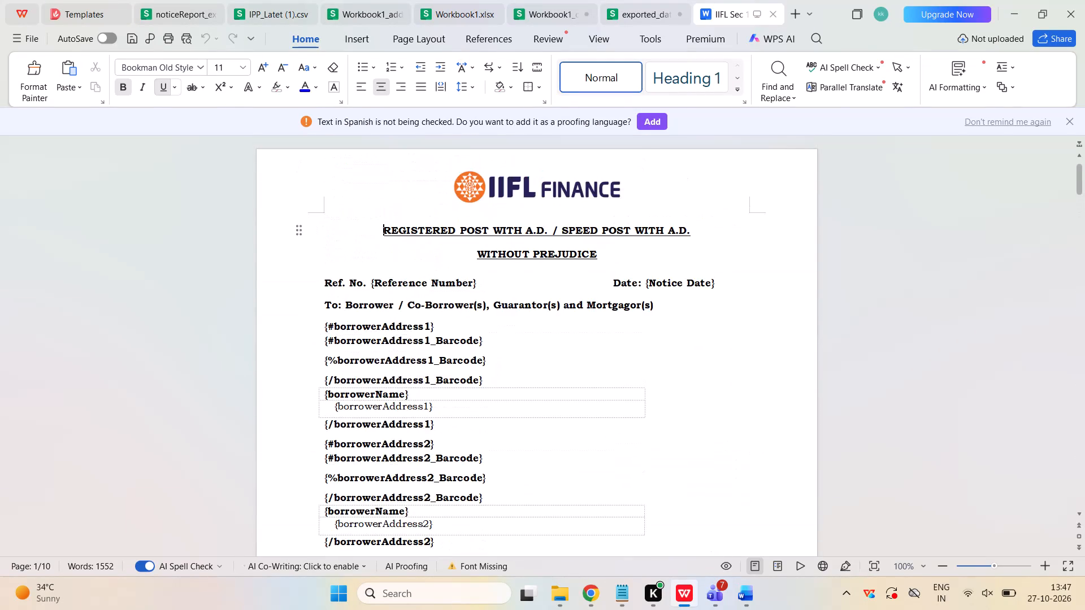
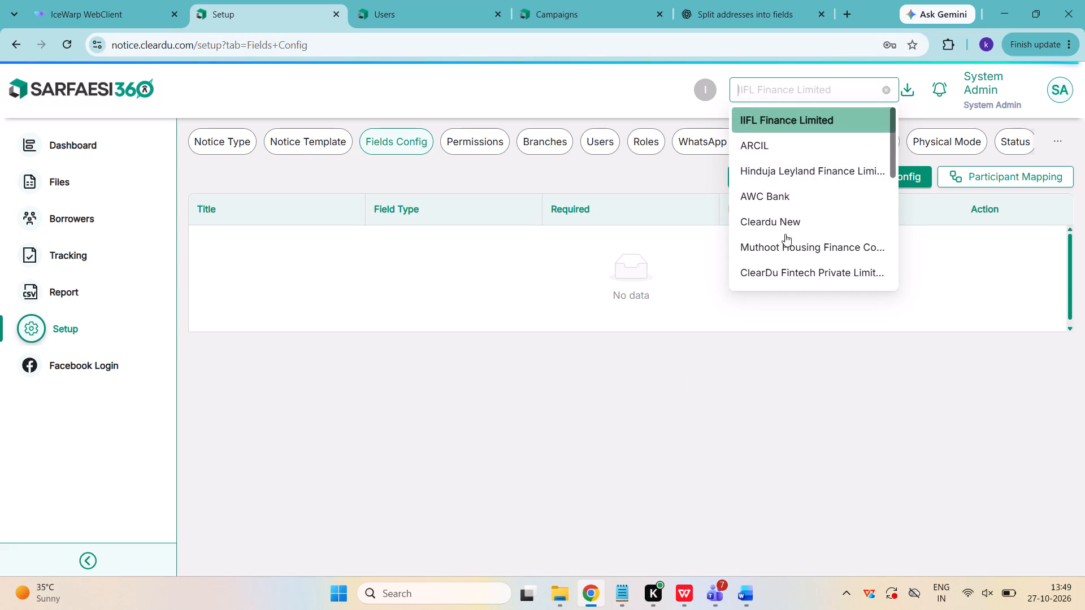
# Switch the company to Muthoot Housing Finance and open its fields configuration in the setup.
pyautogui.scroll(-7, 788, 243)
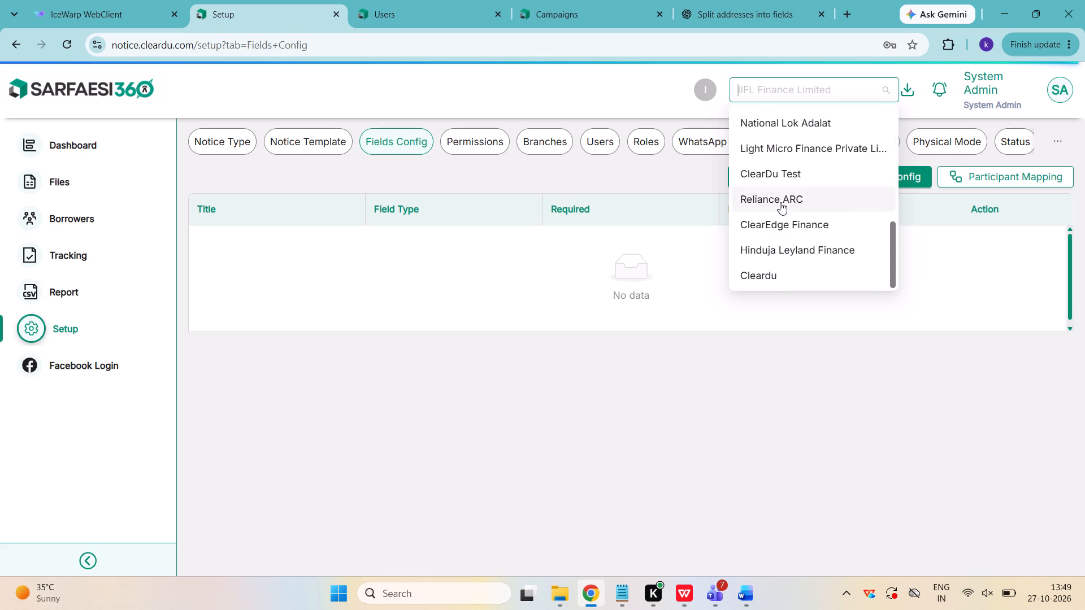
pyautogui.scroll(5, 780, 202)
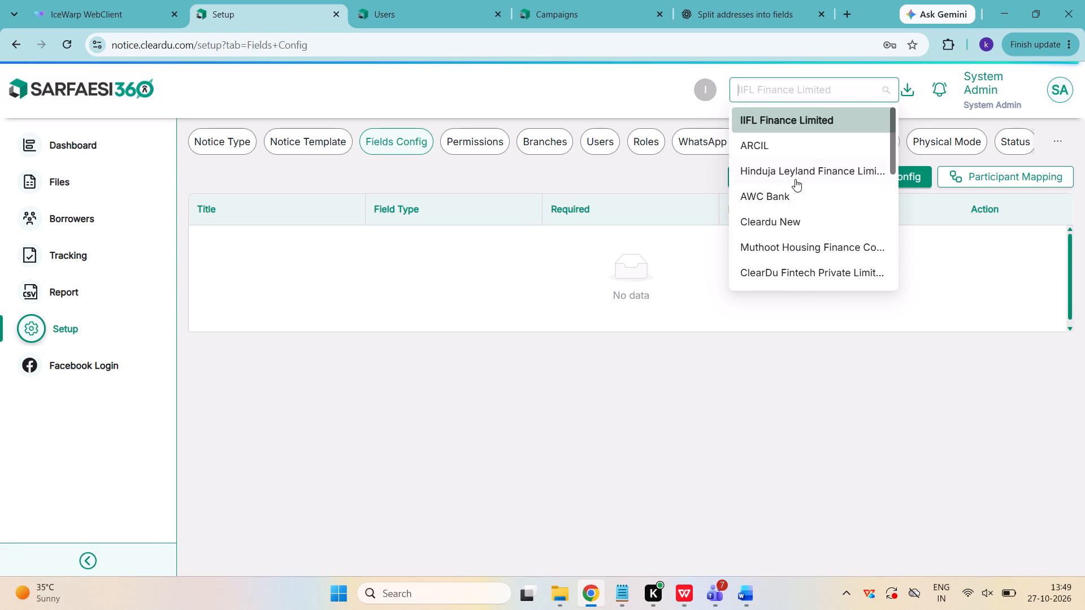
pyautogui.click(796, 258)
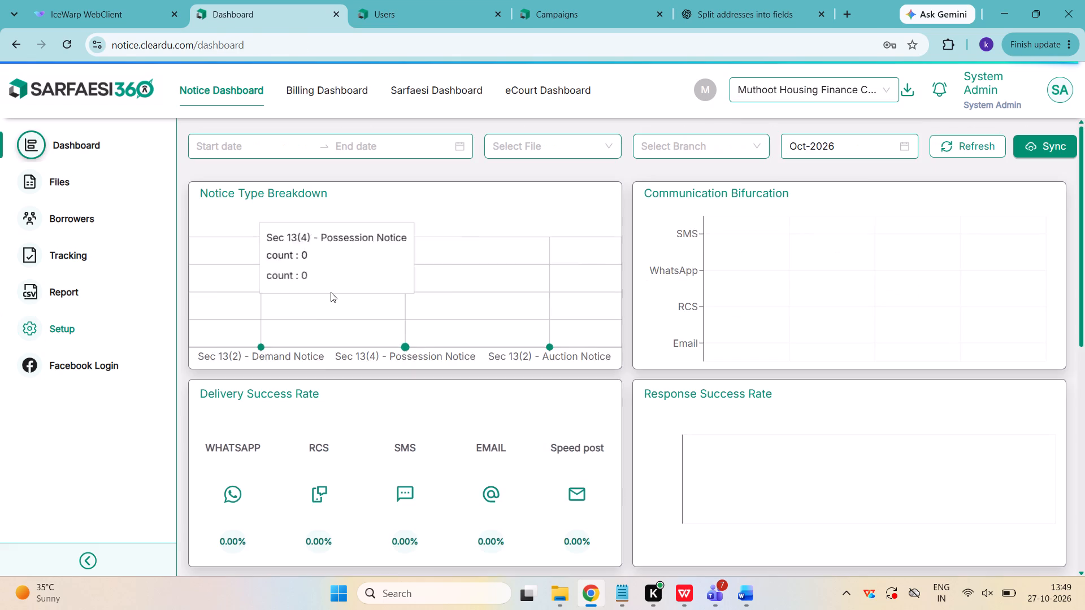
pyautogui.click(95, 326)
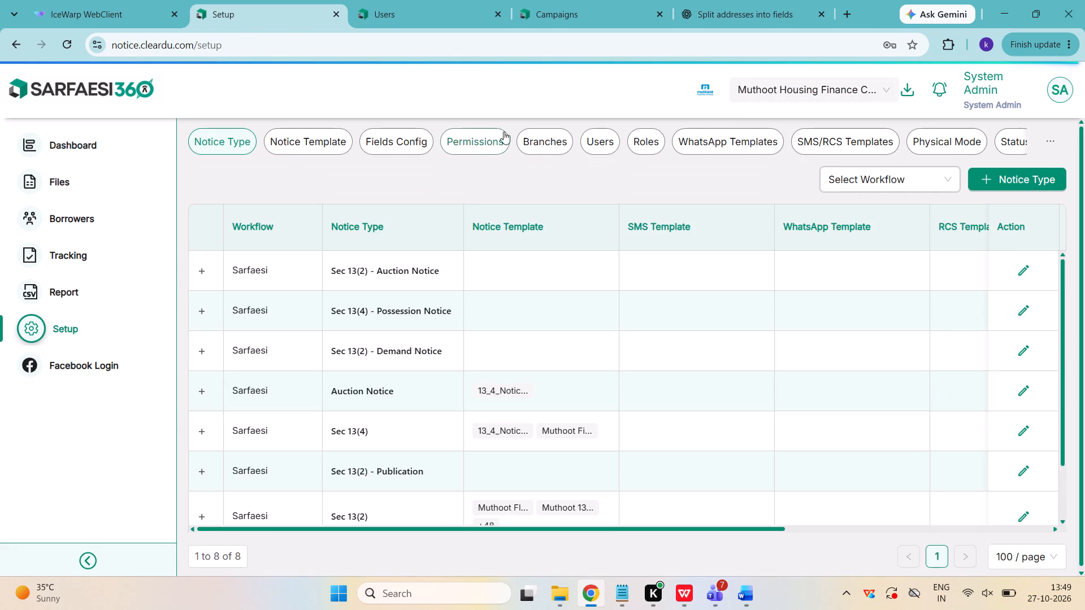
pyautogui.click(377, 146)
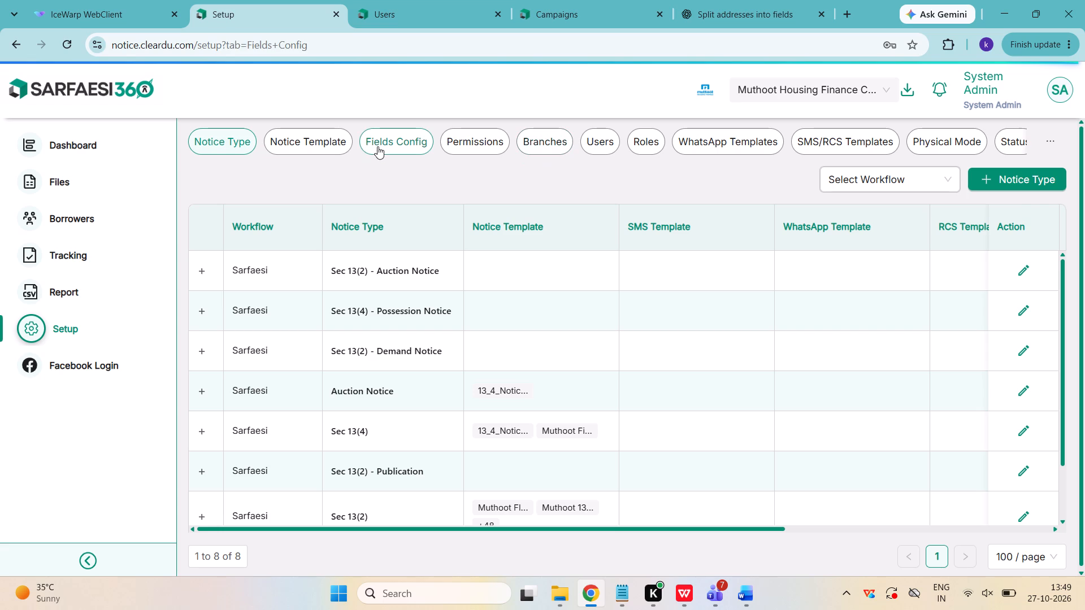
# Examine the Muthoot Housing Finance field titles and field types as a reference, returning to the start of the list.
pyautogui.scroll(-1, 419, 336)
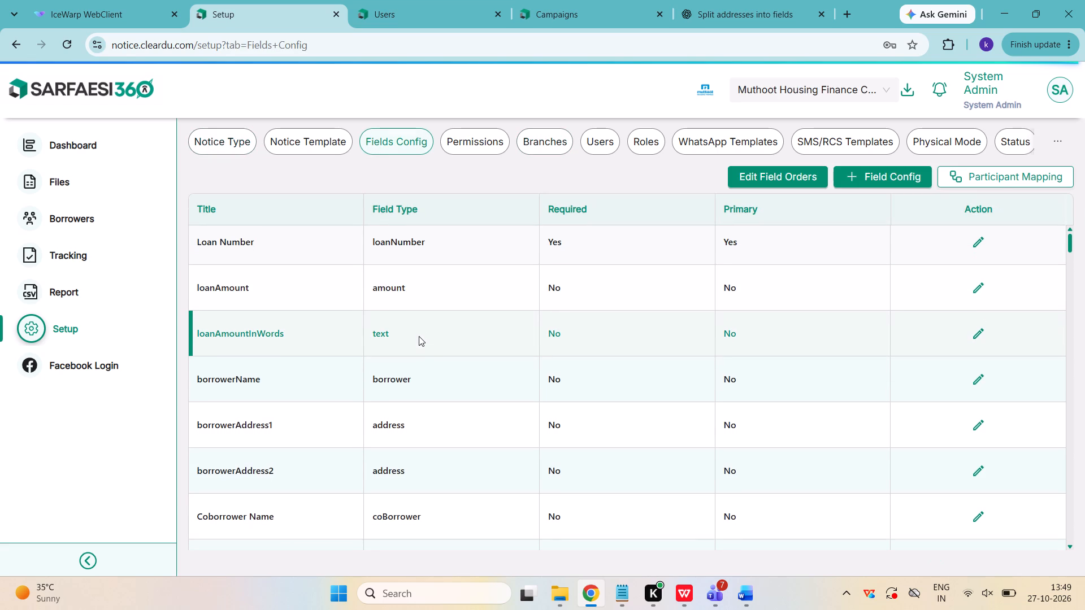
pyautogui.scroll(-2, 419, 336)
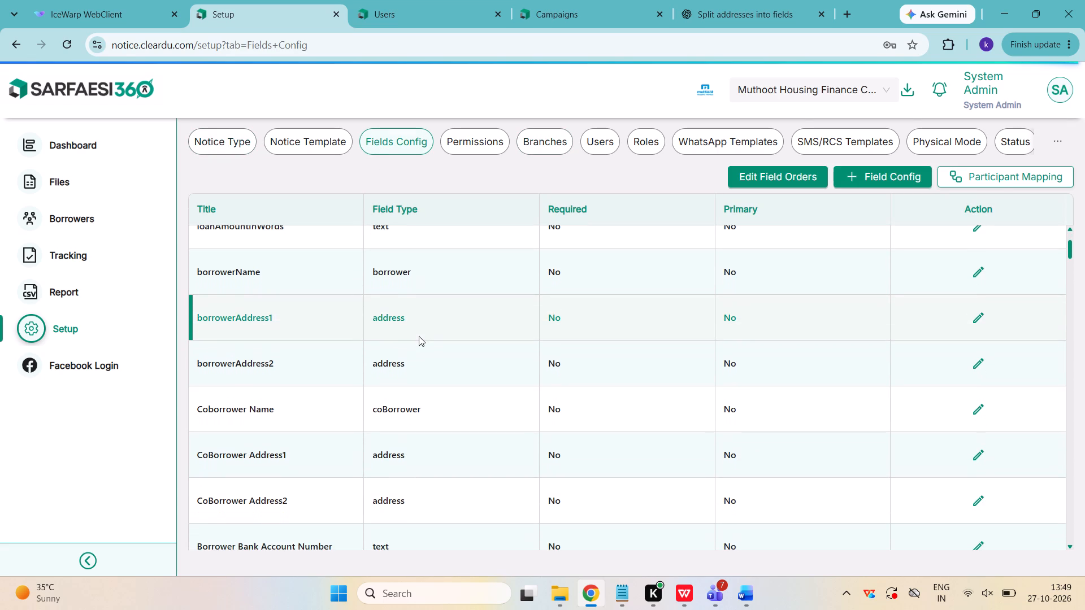
pyautogui.scroll(-4, 419, 336)
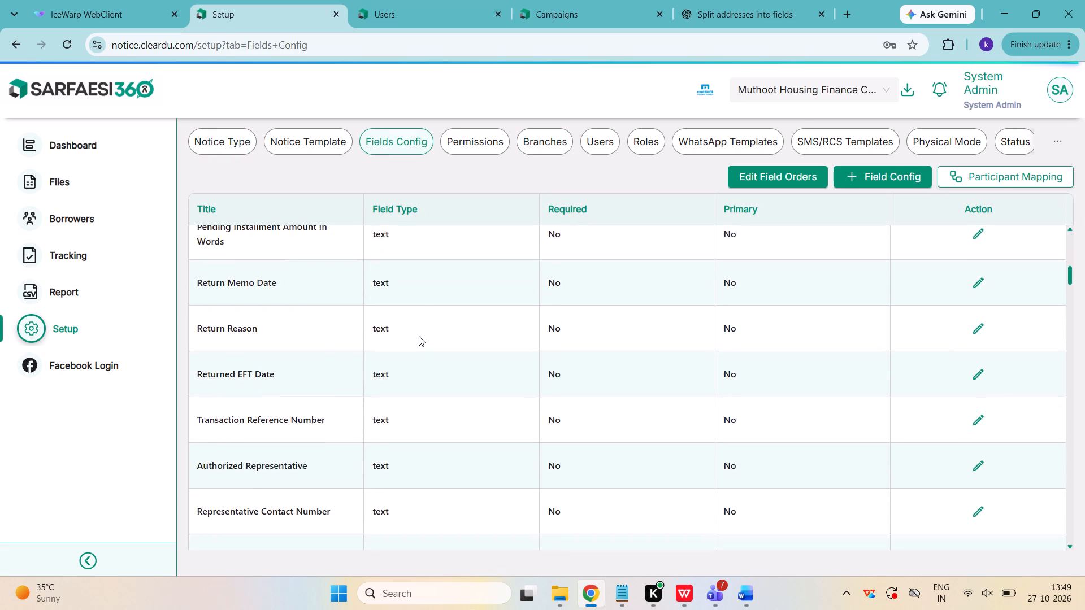
pyautogui.scroll(-2, 419, 336)
pyautogui.scroll(7, 419, 336)
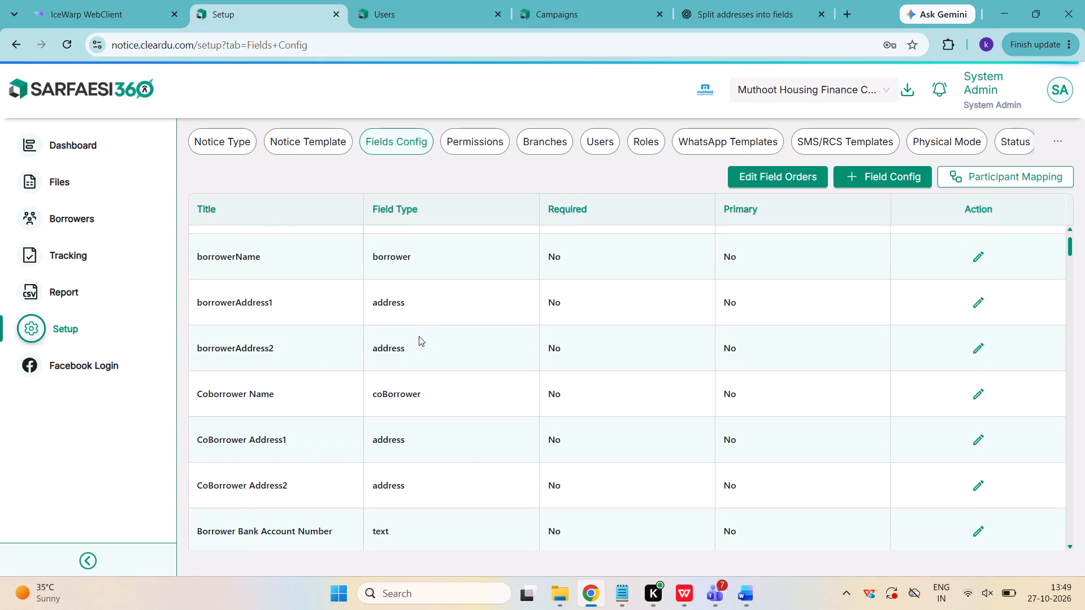
pyautogui.scroll(2, 419, 336)
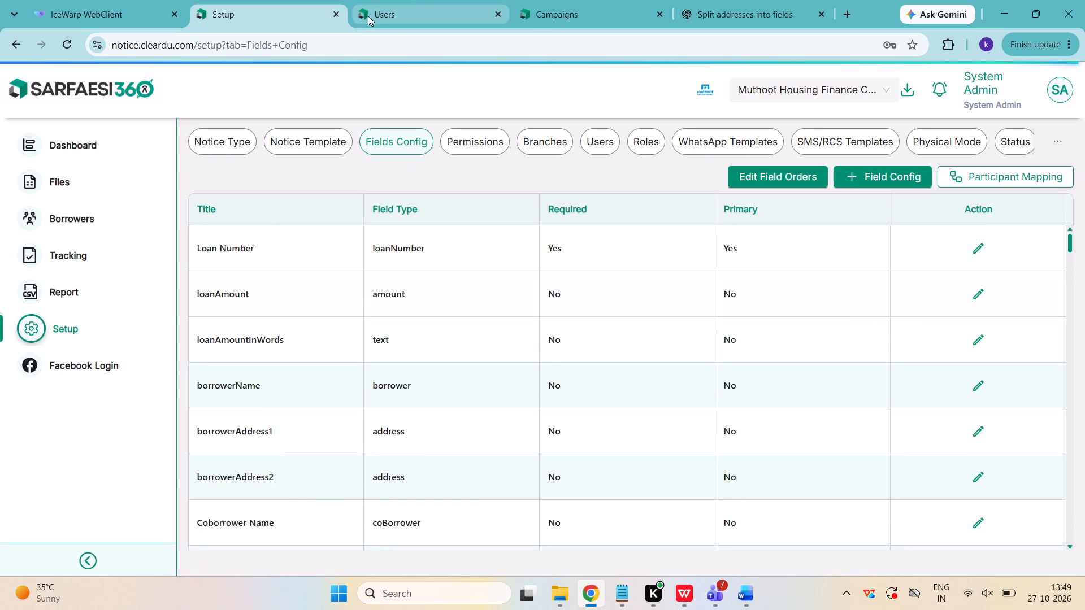
# Open the company list to switch away from Muthoot Housing Finance.
pyautogui.click(826, 89)
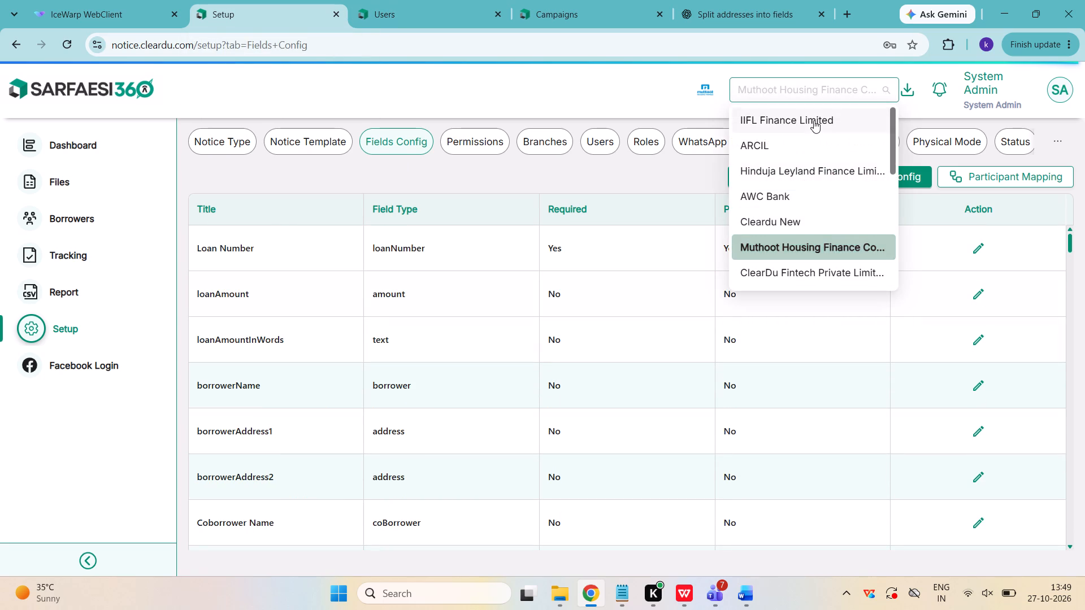
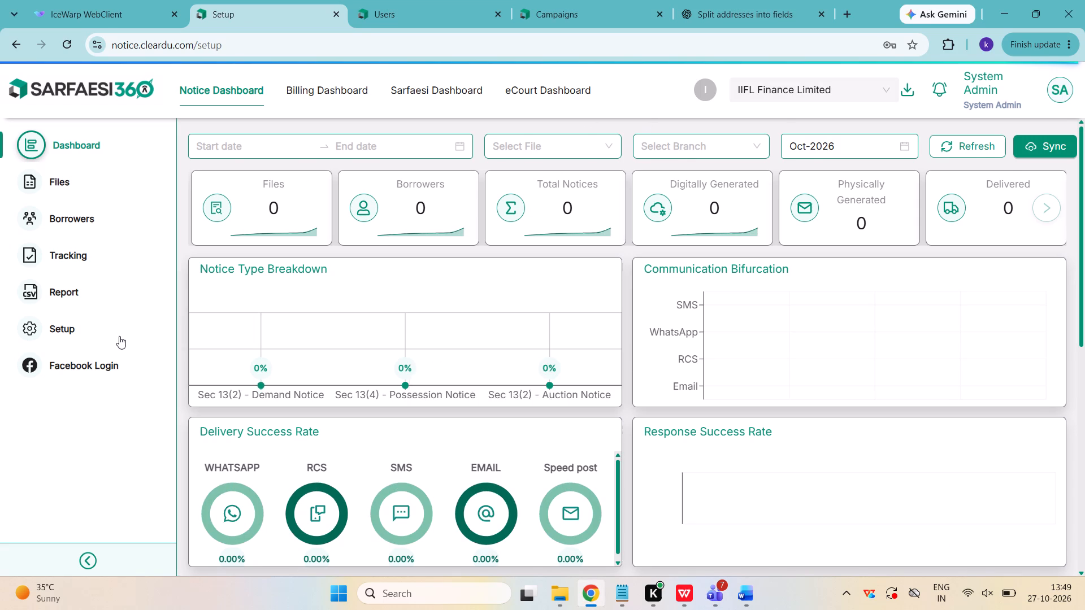
# Open the fields configuration for IIFL Finance Limited in the setup and start adding a new field.
pyautogui.click(404, 137)
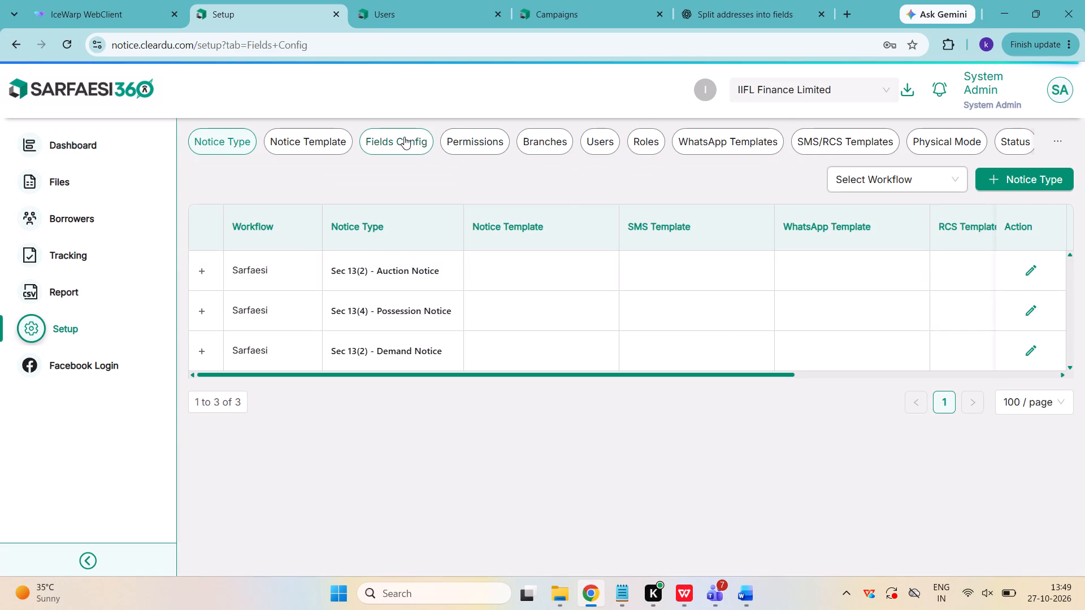
pyautogui.click(908, 182)
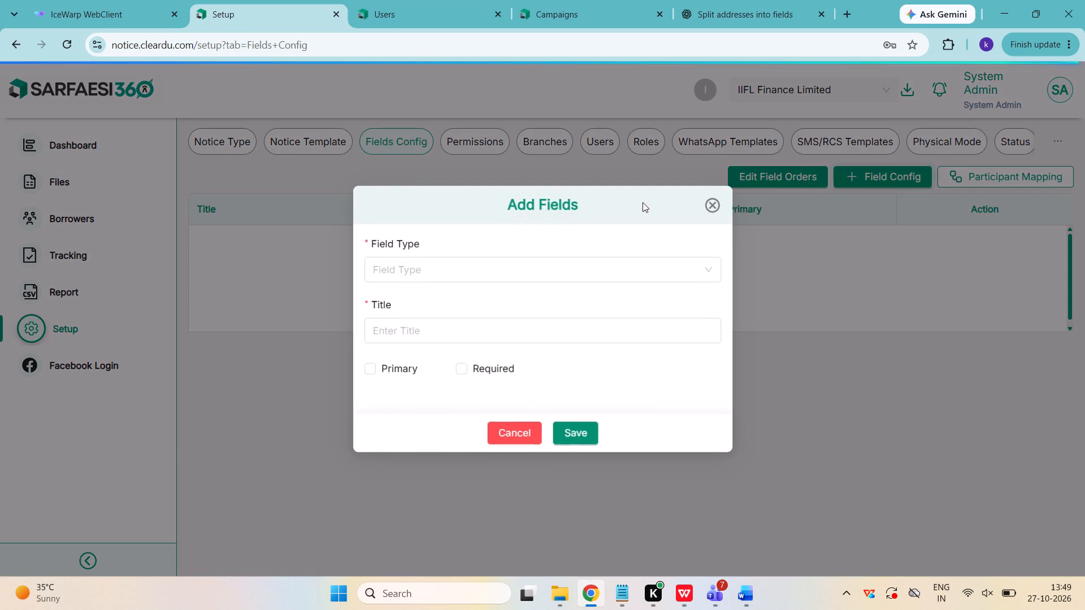
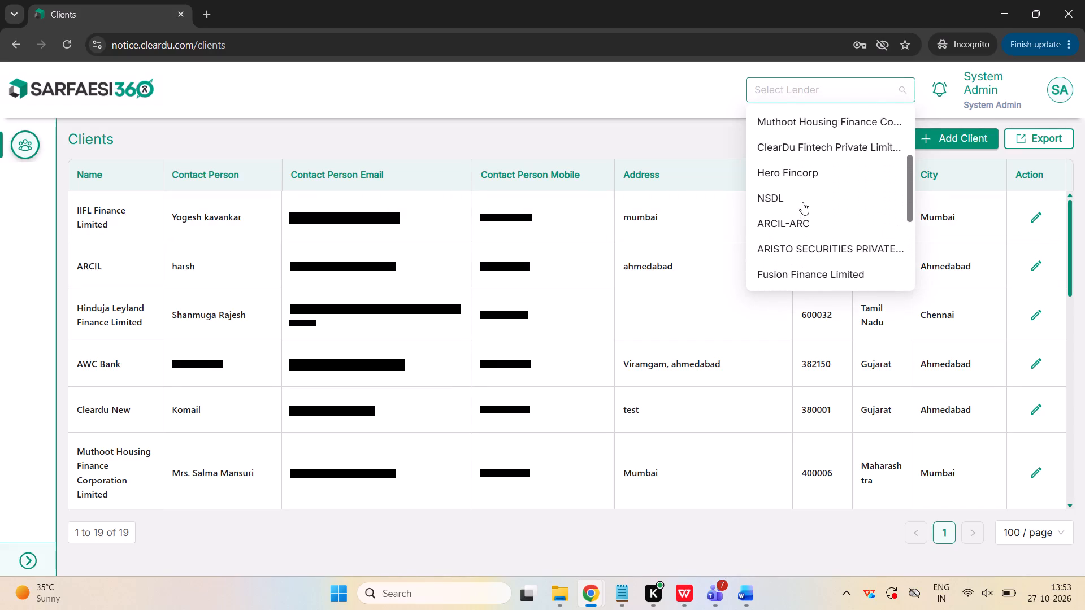
# Open Muthoot Housing Finance's fields configuration in the setup and examine the titles and field types of its borrower and co-borrower fields.
pyautogui.scroll(1, 802, 202)
pyautogui.click(801, 185)
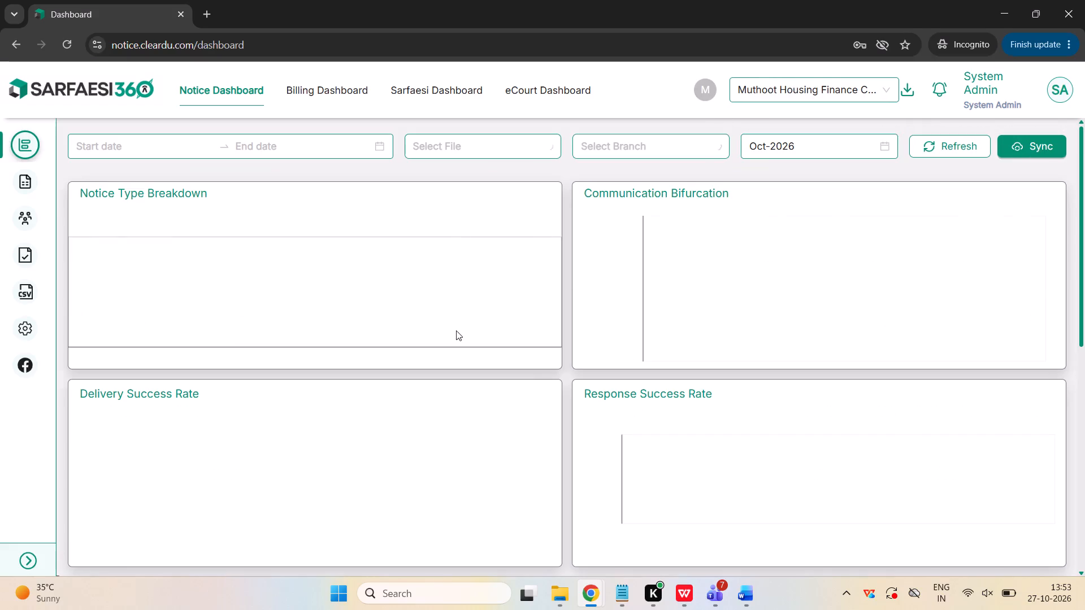
pyautogui.click(35, 327)
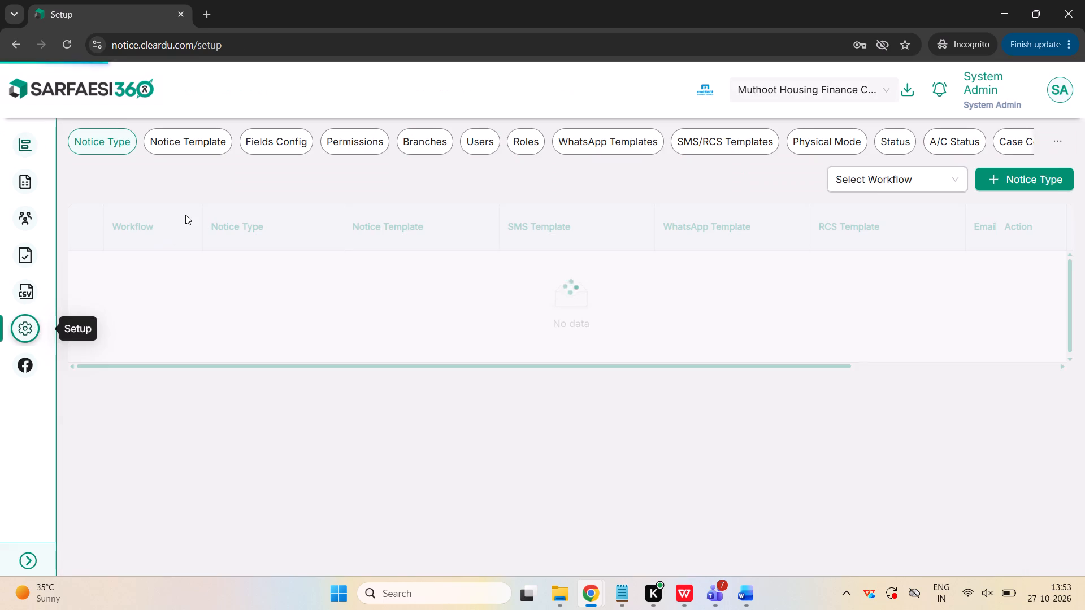
pyautogui.click(278, 140)
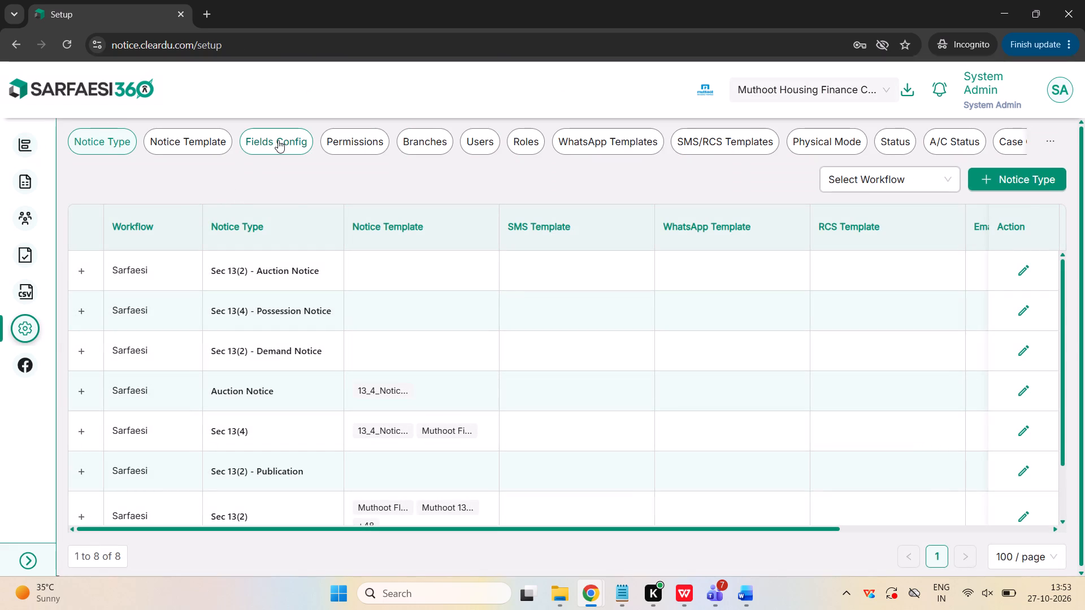
pyautogui.scroll(-1, 332, 297)
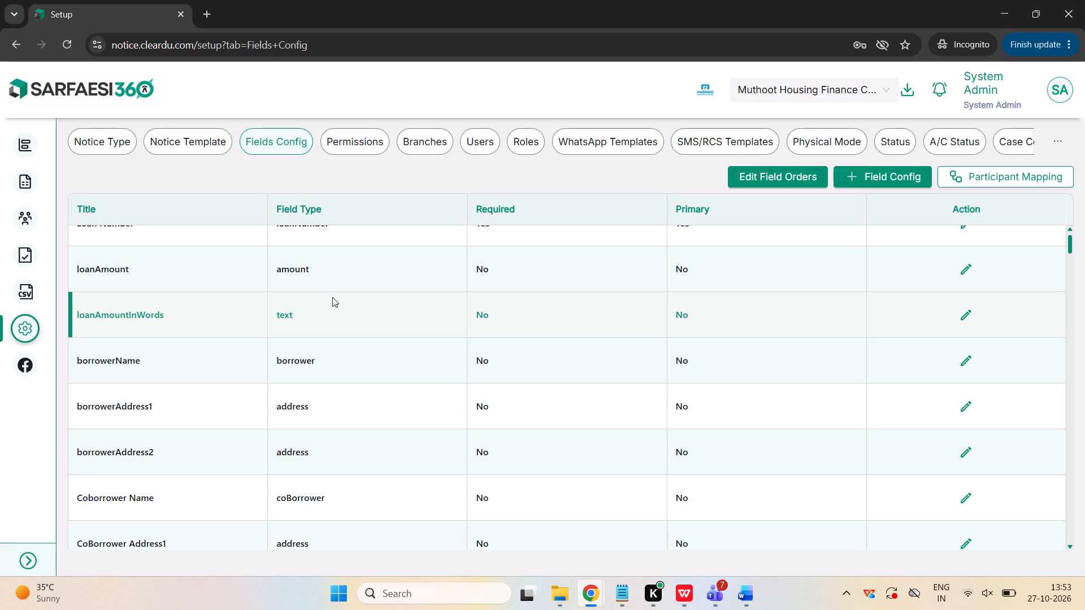
pyautogui.scroll(-1, 332, 297)
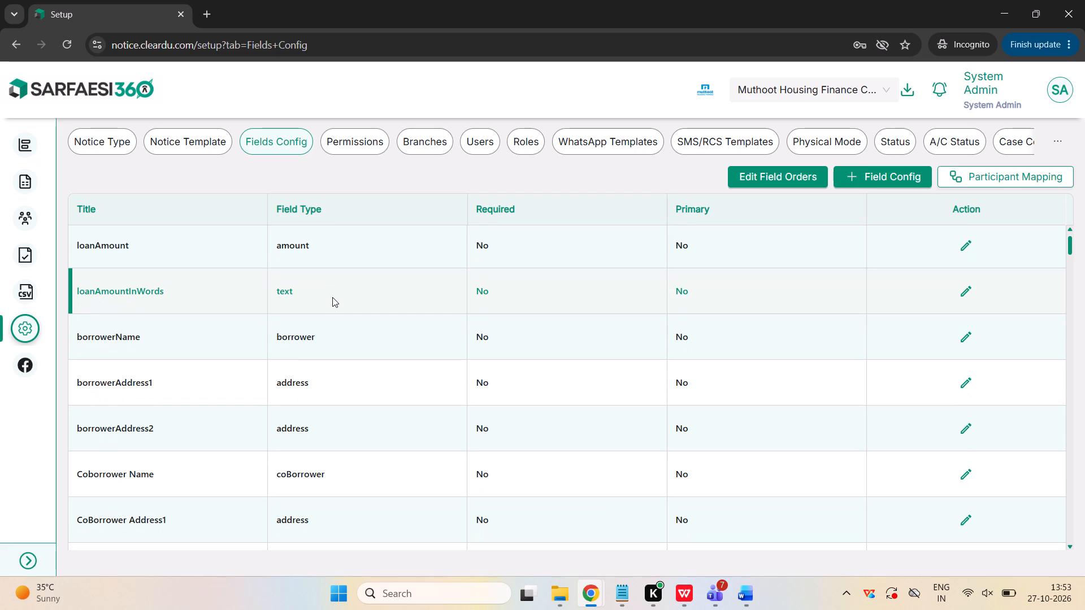
pyautogui.scroll(-1, 332, 322)
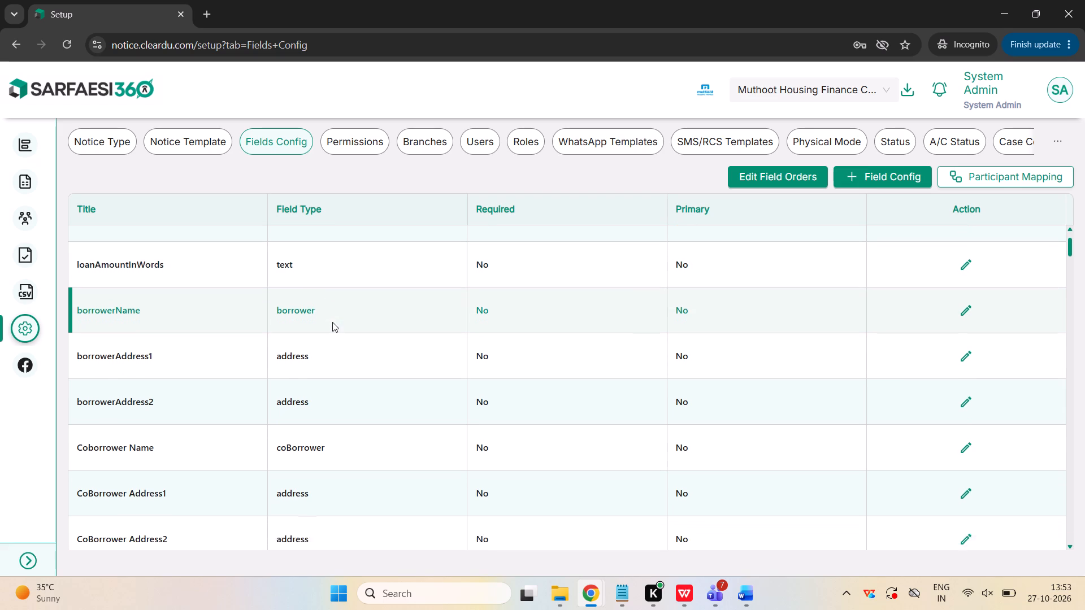
pyautogui.scroll(-1, 332, 322)
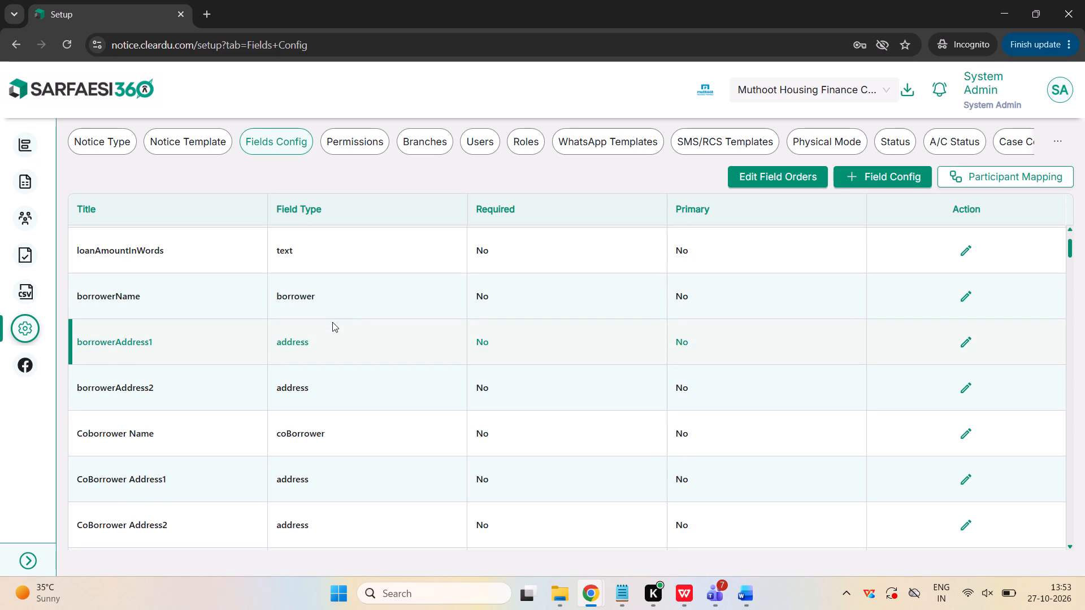
# Return to IIFL Finance Limited's fields configuration and save the new Address field titled borrowerAddress1.
pyautogui.hotkey('alt', 'Tab')
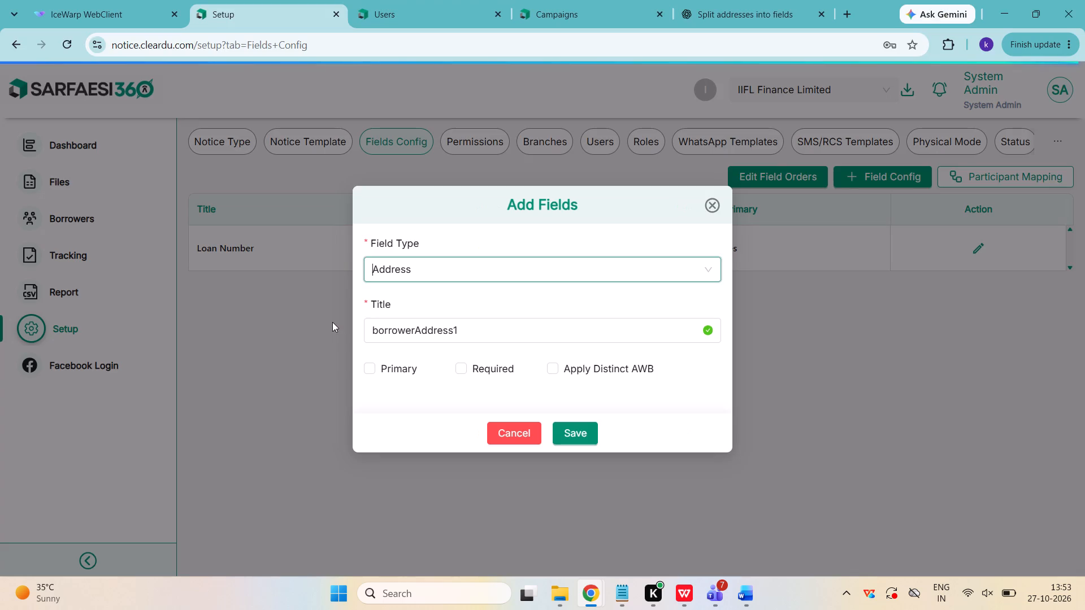
pyautogui.click(571, 425)
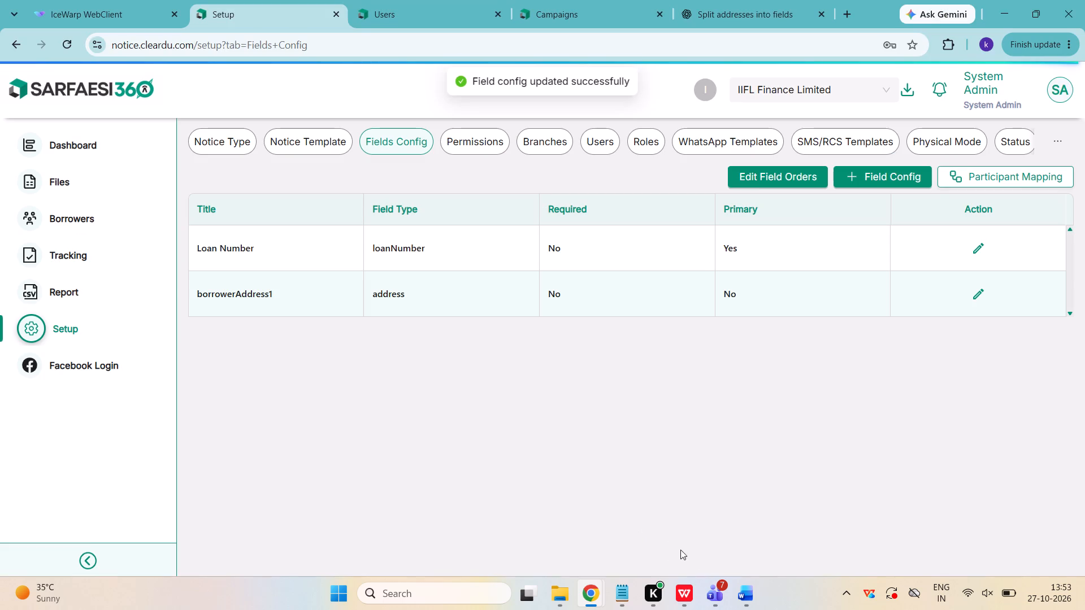
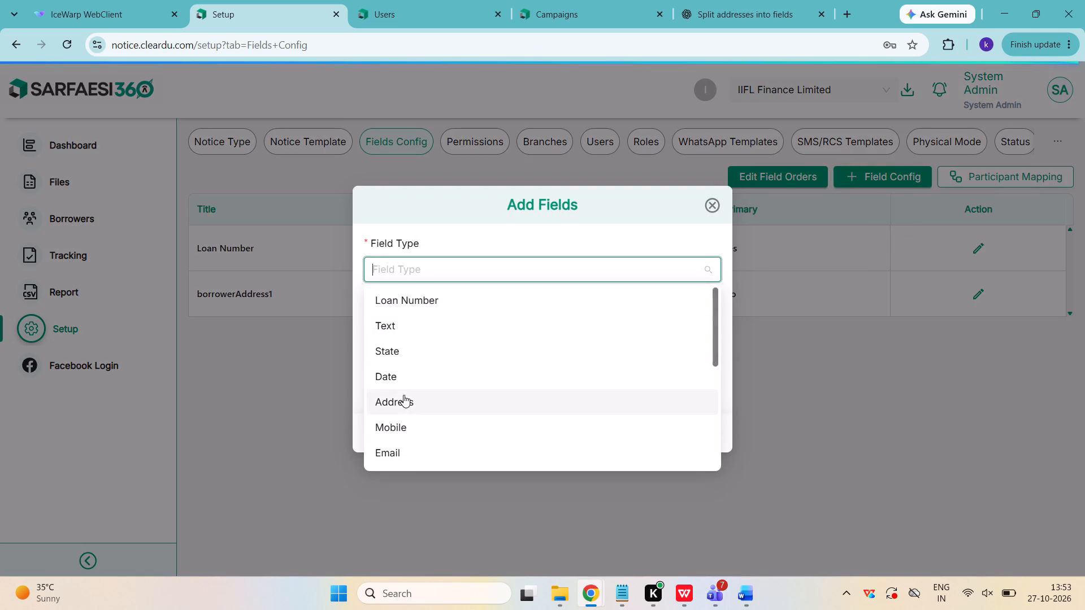
# Add a field of type Address titled borrowerAddress2 to IIFL Finance Limited's fields configuration and save it.
pyautogui.click(380, 321)
pyautogui.keyDown('ctrl'); pyautogui.click(380, 326); pyautogui.keyUp('ctrl')
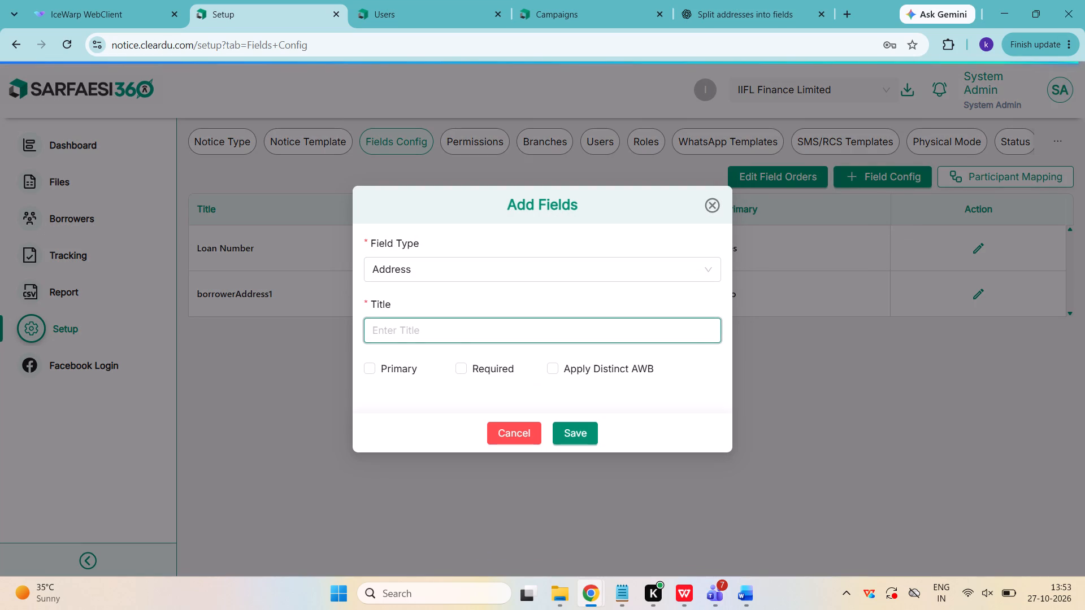
pyautogui.hotkey('ctrl', 'v')
pyautogui.click(563, 427)
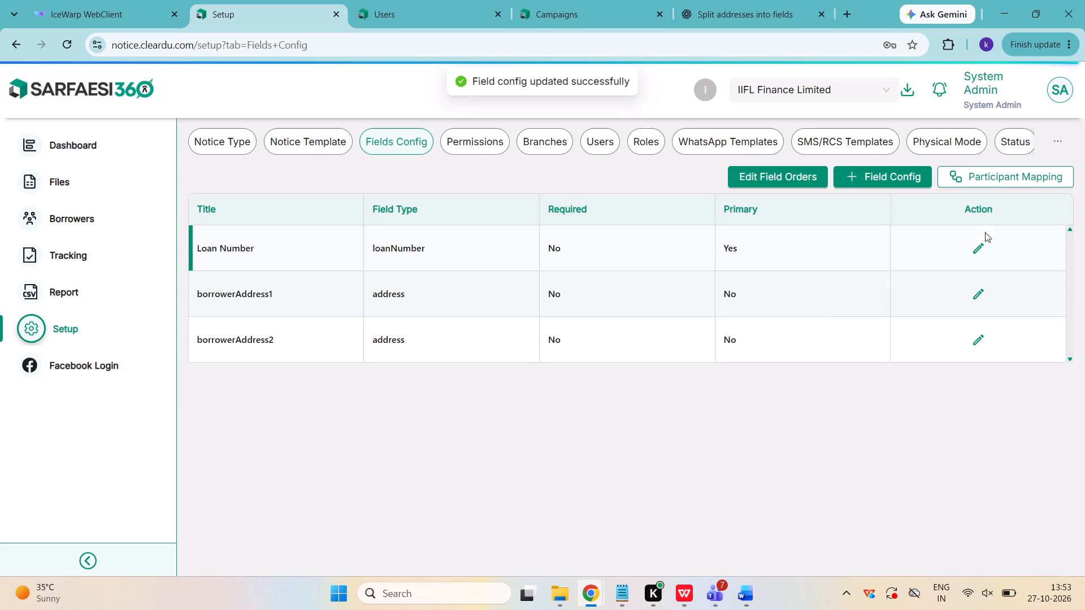
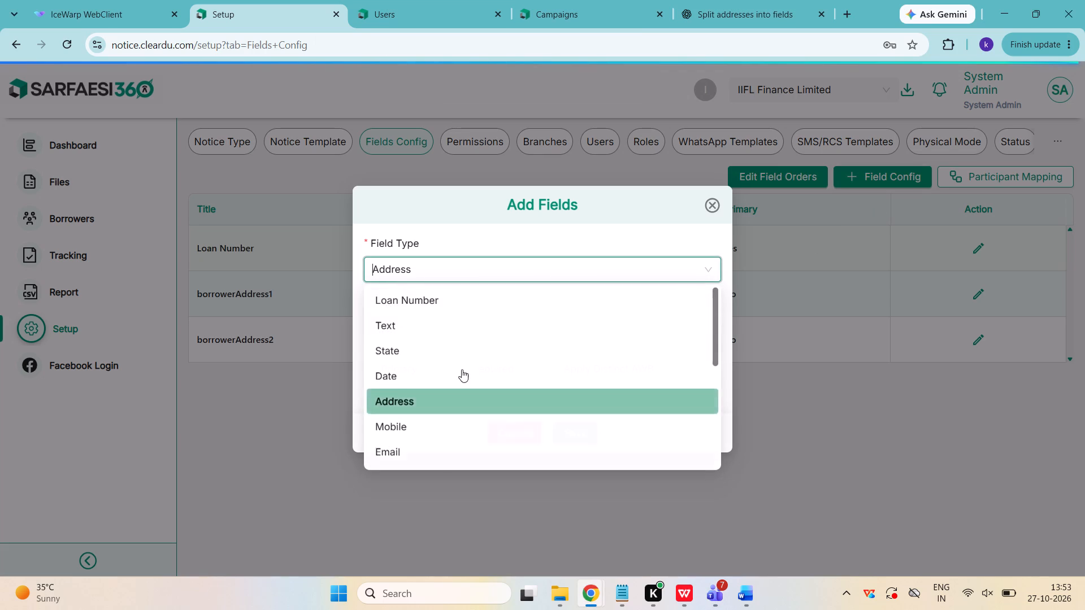
# Enter borrowerAddress3 as the title of the new Address field for IIFL Finance Limited's fields configuration.
pyautogui.click(478, 334)
pyautogui.hotkey('ctrl', 'v')
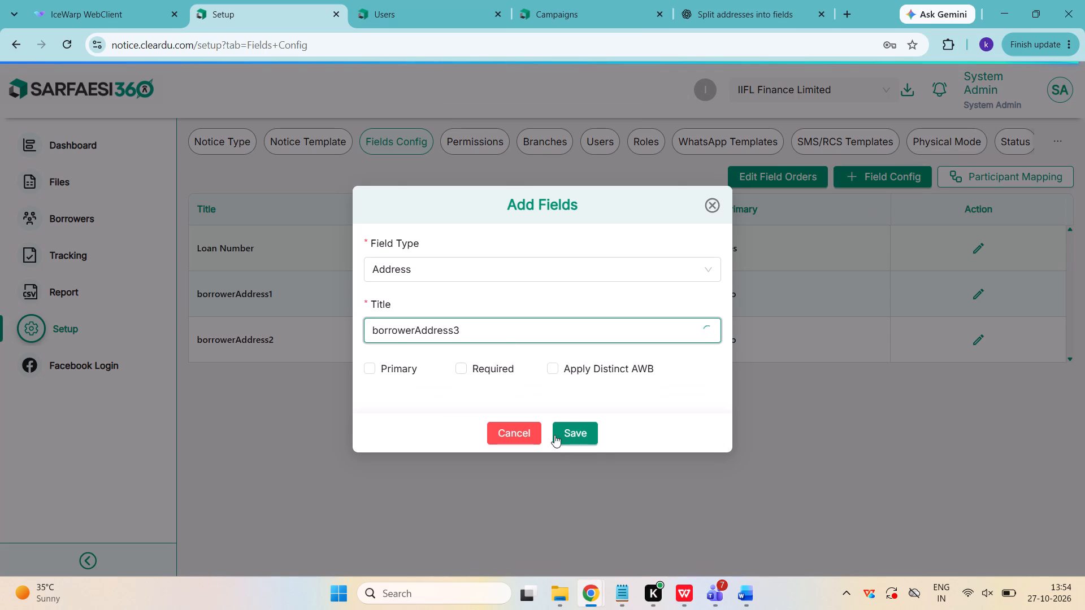
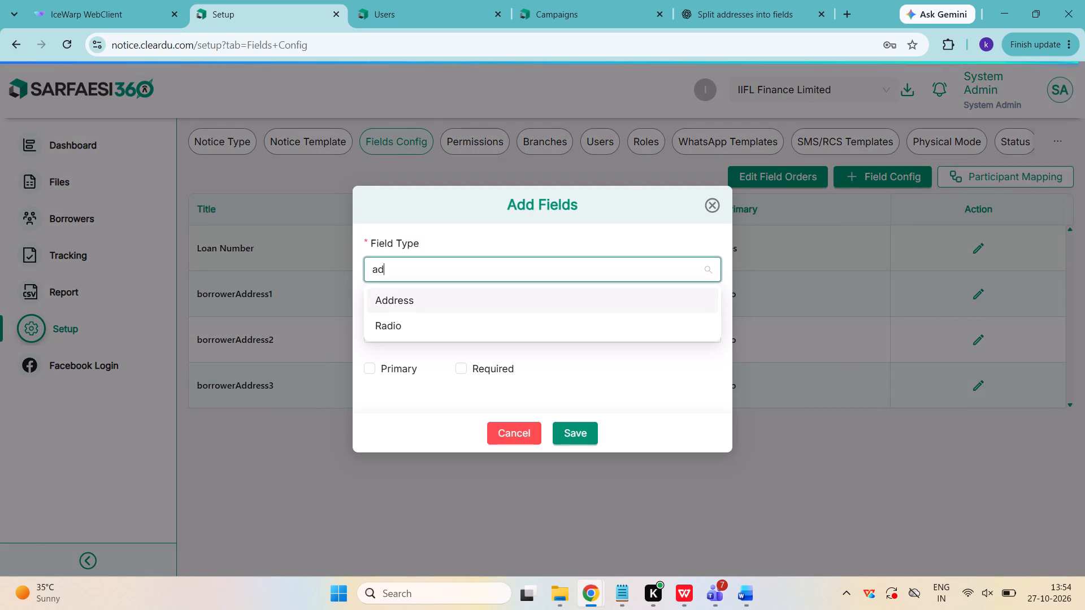
# Add a field of type Address titled borrowerAddress4 to the fields configuration and save it.
pyautogui.press('Return')
pyautogui.press('Tab')
pyautogui.press('Tab')
pyautogui.hotkey('ctrl', 'v')
pyautogui.press('Tab')
pyautogui.press('Tab')
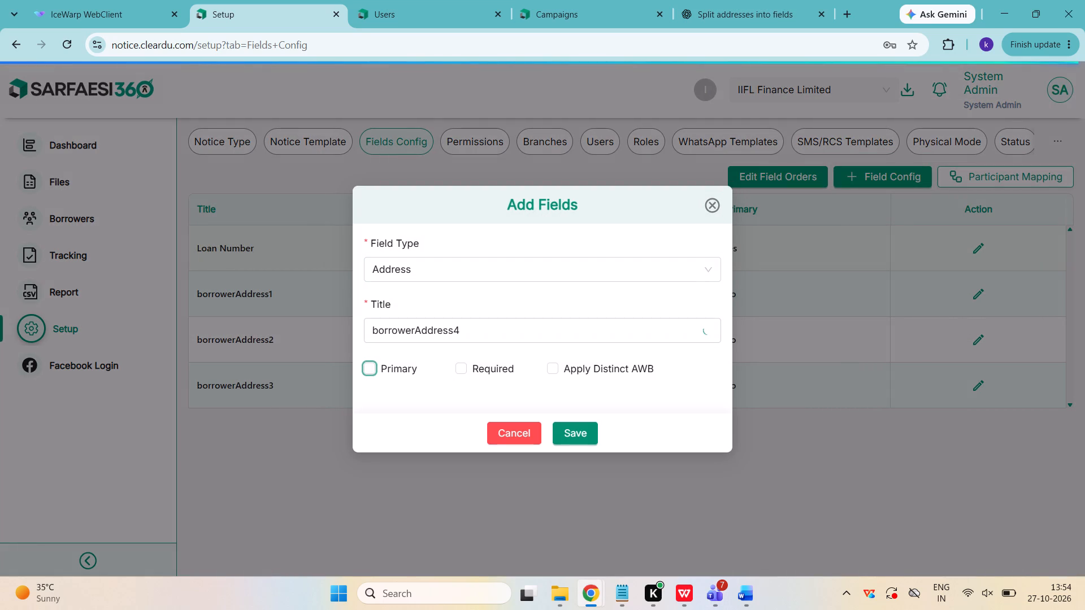
pyautogui.click(563, 426)
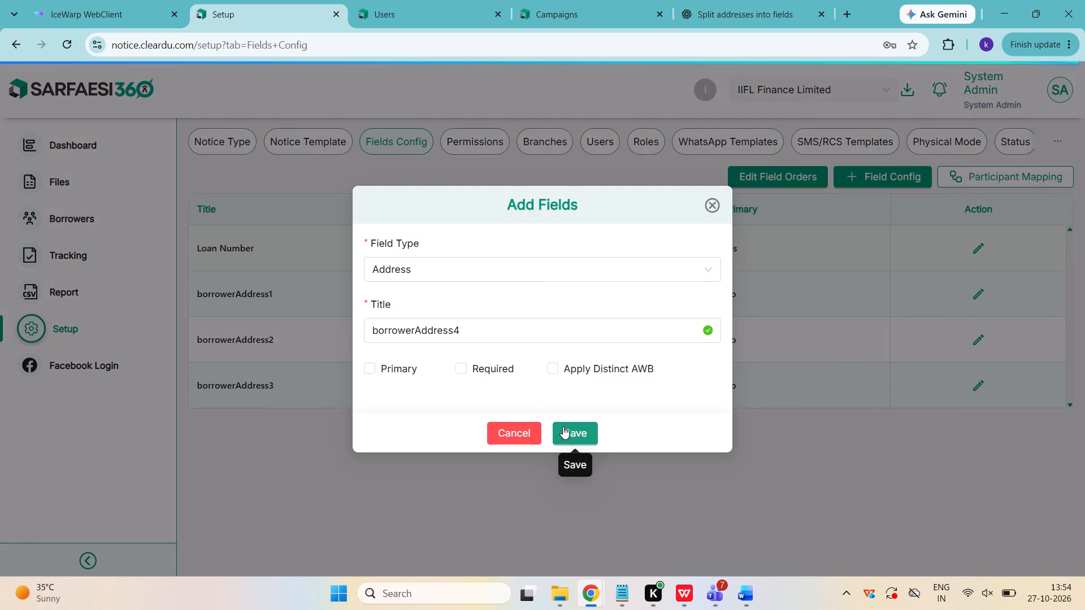
# Start adding another field to IIFL Finance Limited's fields configuration.
pyautogui.click(873, 188)
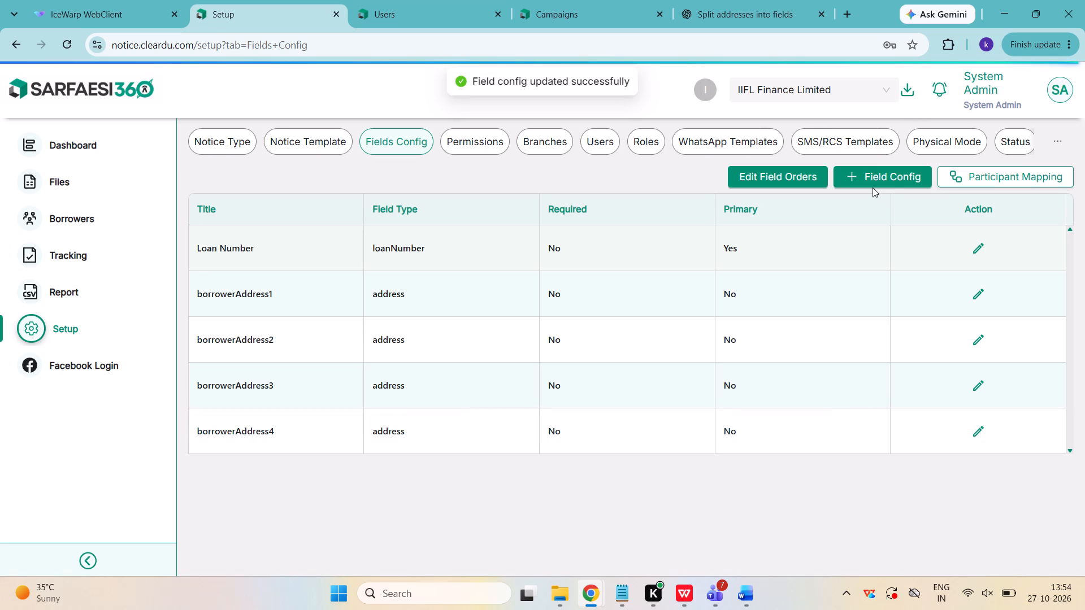
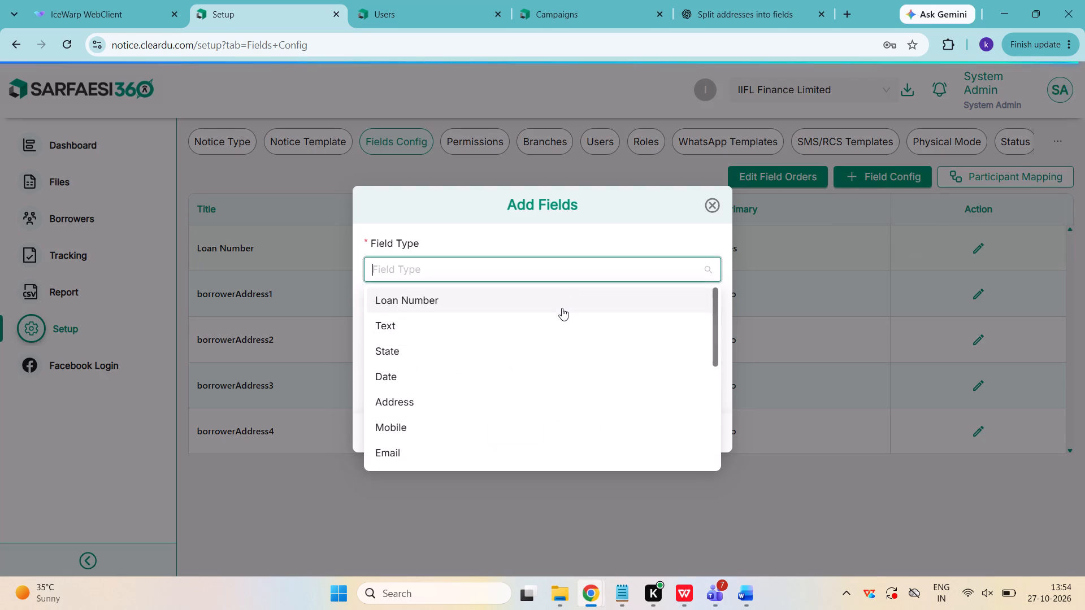
# Set the new field's type to Borrower and enter the copied placeholder borrowerName as its title.
pyautogui.write('bo')
pyautogui.press('Down')
pyautogui.press('Return')
pyautogui.press('Tab')
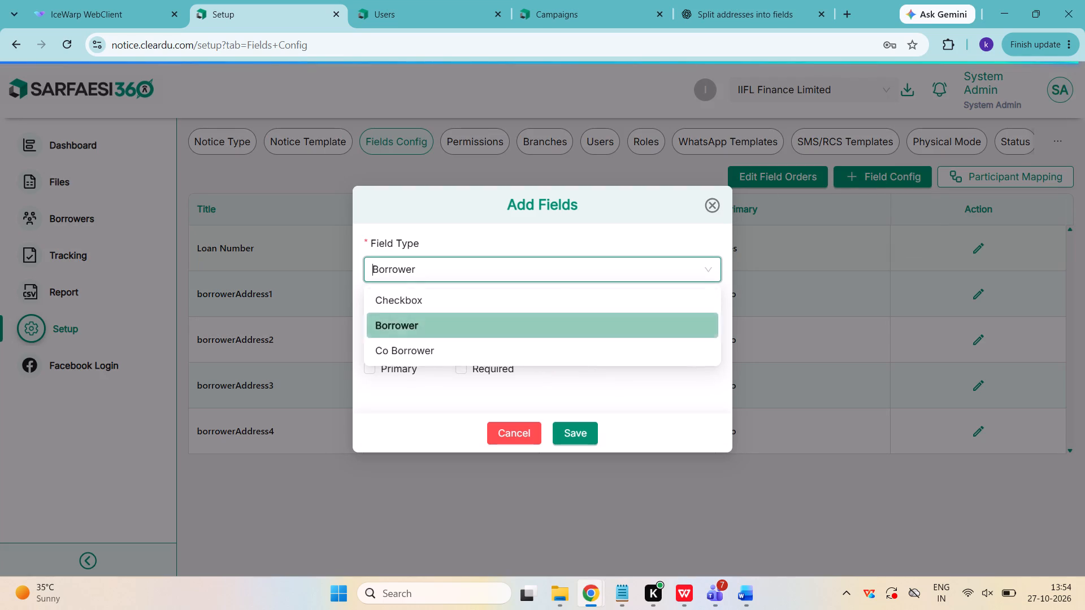
pyautogui.press('Tab')
pyautogui.hotkey('ctrl', 'v')
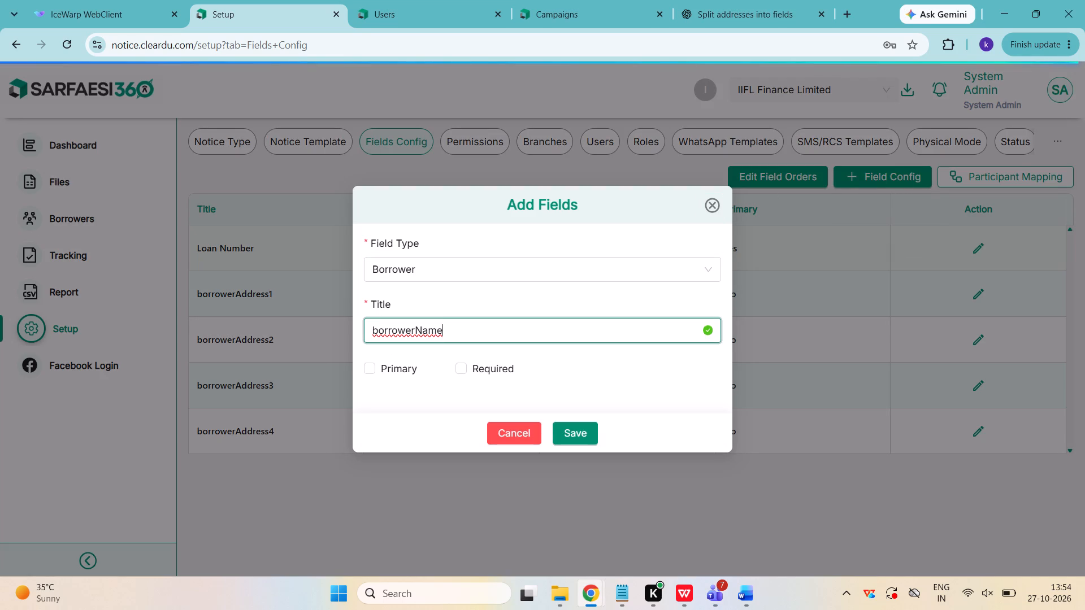
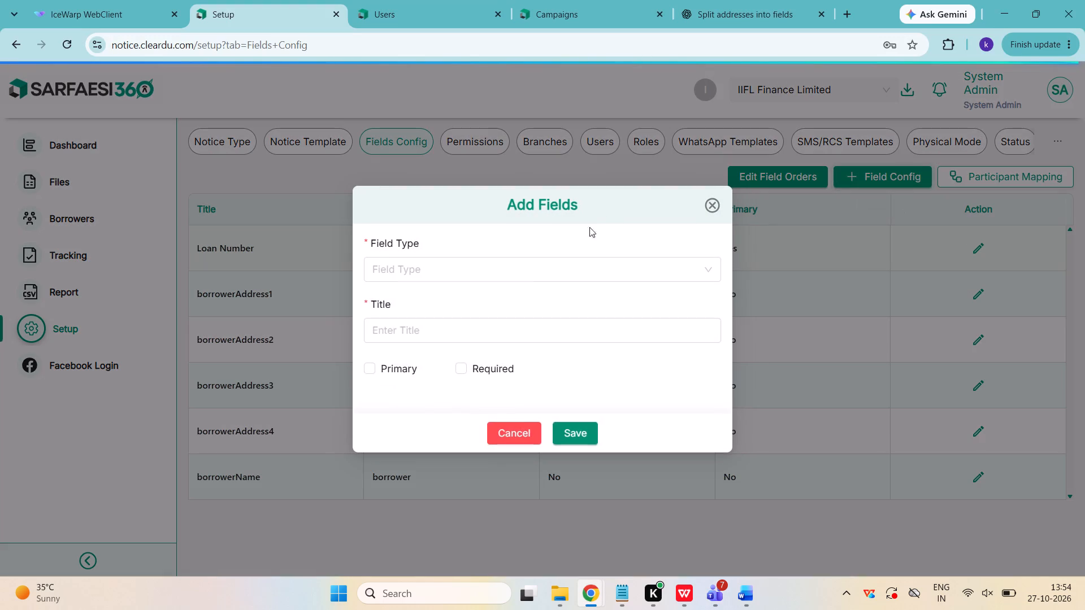
# Set the new field's type to Co Borrower, enter the copied placeholder coBorrower1 as its title, and save it.
pyautogui.click(572, 276)
pyautogui.hotkey('ctrl', 'v')
pyautogui.hotkey('ctrl', 'a')
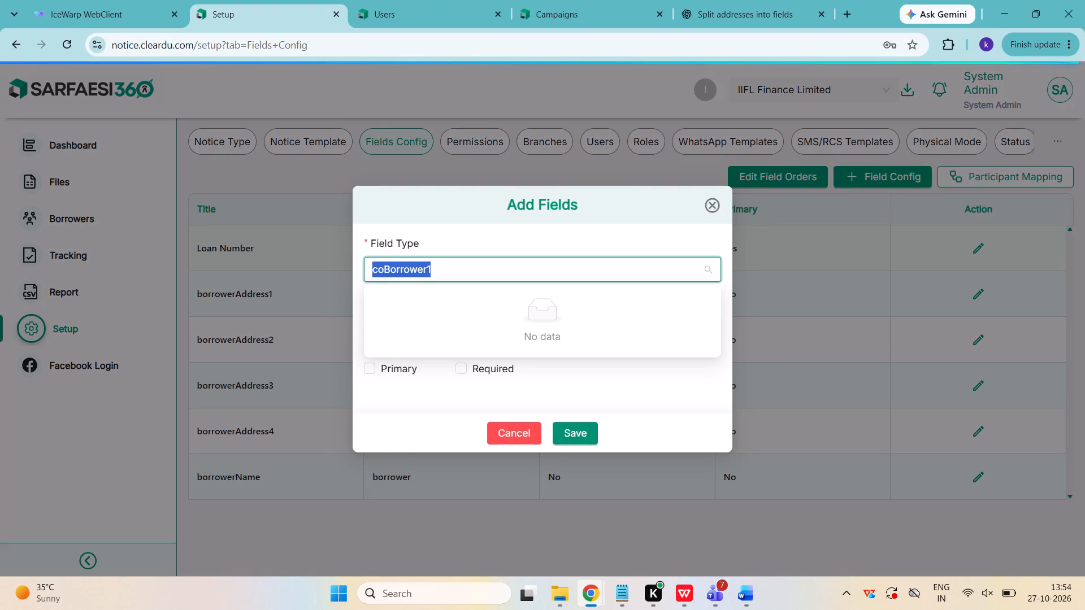
pyautogui.press('BackSpace')
pyautogui.write('co')
pyautogui.press('Return')
pyautogui.press('Tab')
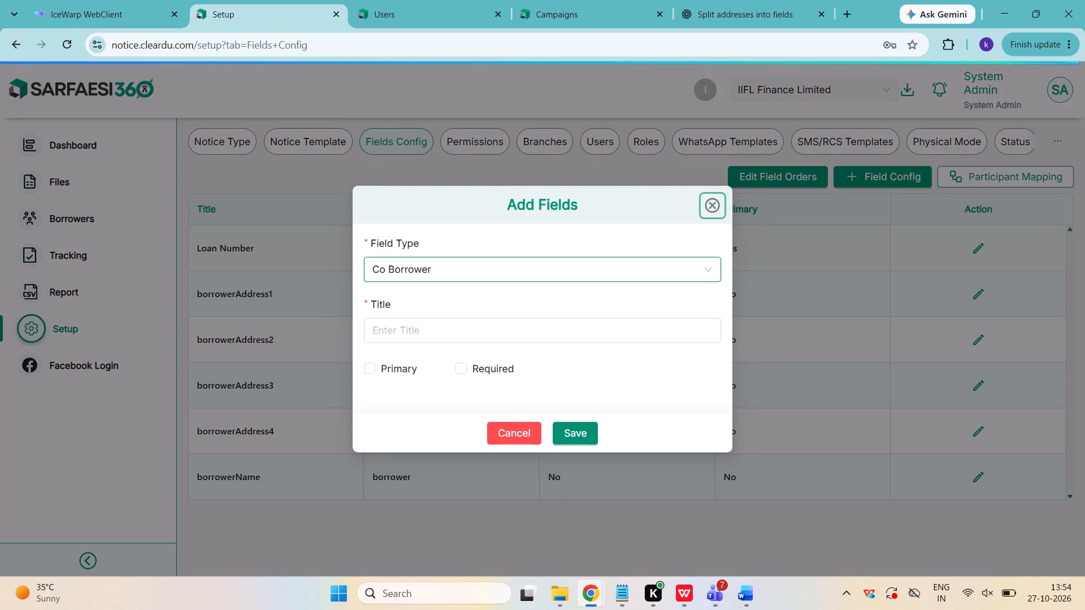
pyautogui.press('Tab')
pyautogui.hotkey('ctrl', 'v')
pyautogui.press('Tab')
pyautogui.press('Tab')
pyautogui.press('Tab')
pyautogui.press('Tab')
pyautogui.press('Return')
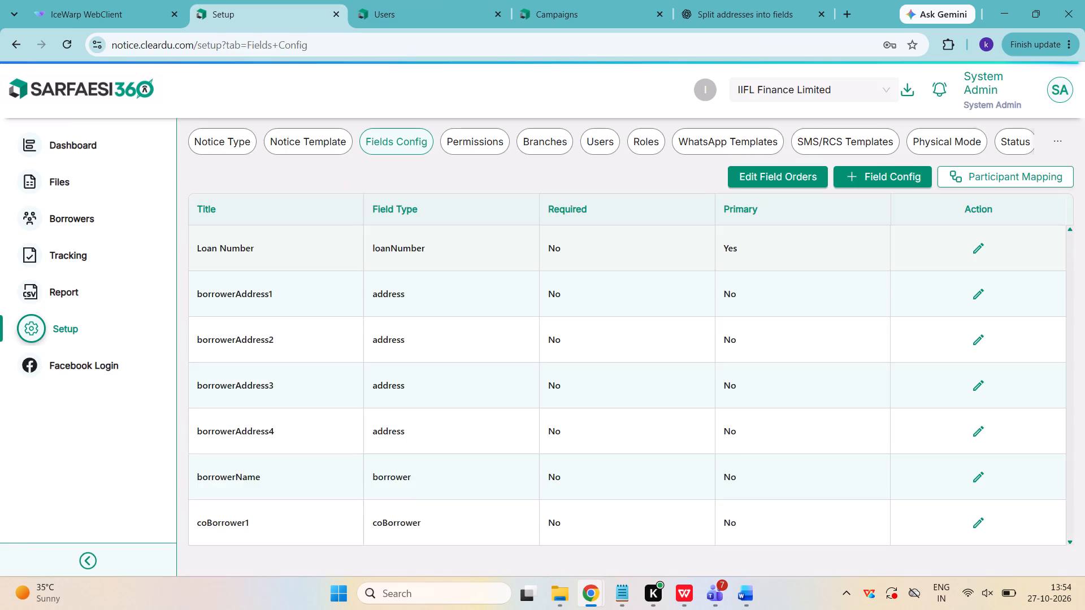
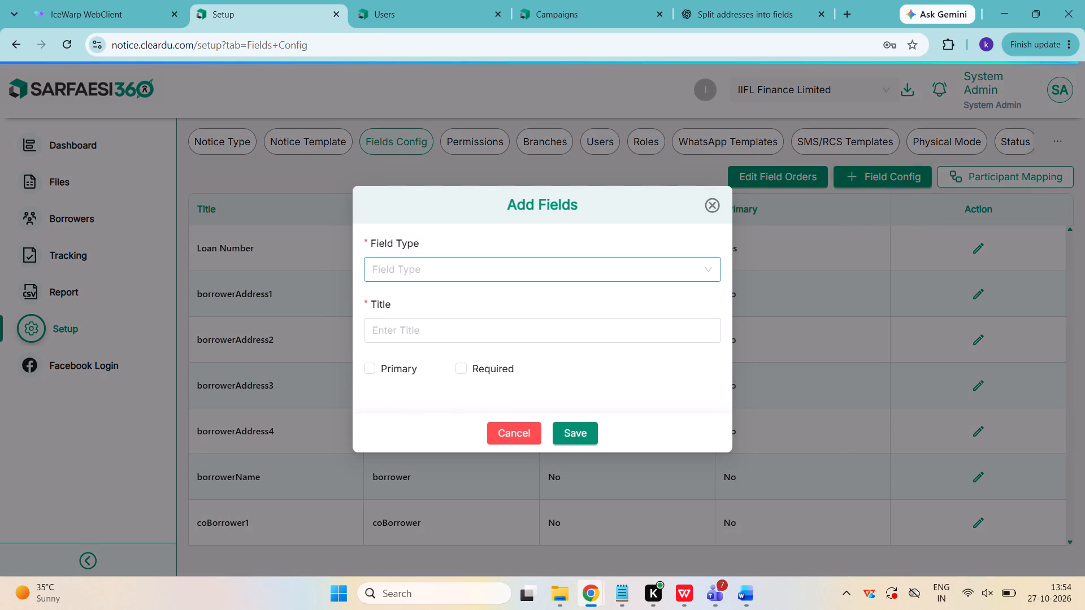
# Set the new field's type to Address and enter the copied placeholder coBorrower1Address1 as its title.
pyautogui.click(593, 274)
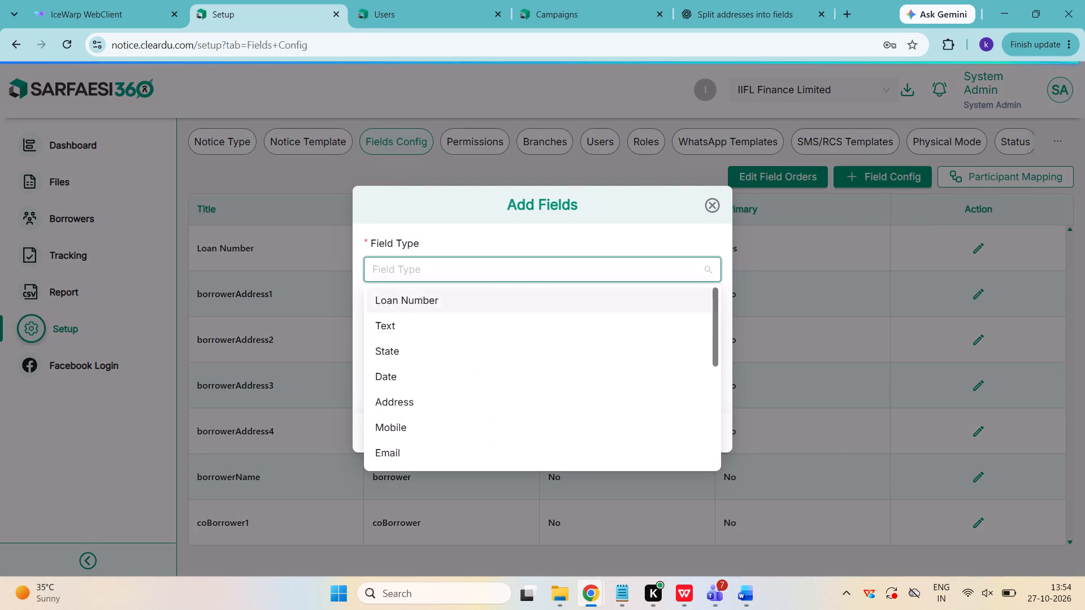
pyautogui.press('Up')
pyautogui.press('Up')
pyautogui.press('Up')
pyautogui.press('Down')
pyautogui.press('Down')
pyautogui.write('ad')
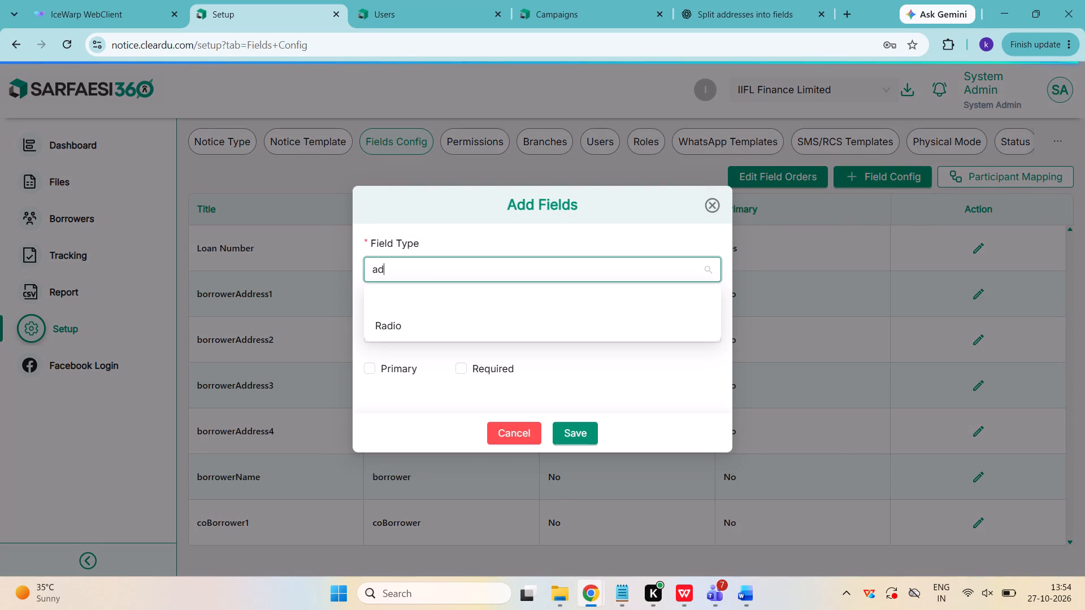
pyautogui.press('Return')
pyautogui.press('Tab')
pyautogui.press('Tab')
pyautogui.hotkey('ctrl', 'v')
pyautogui.press('Tab')
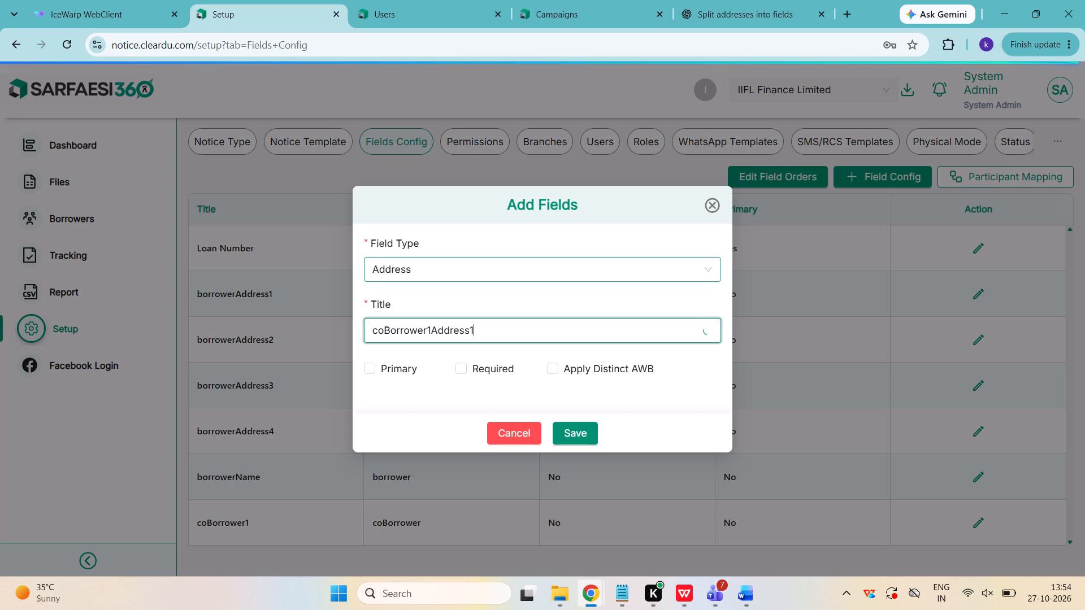
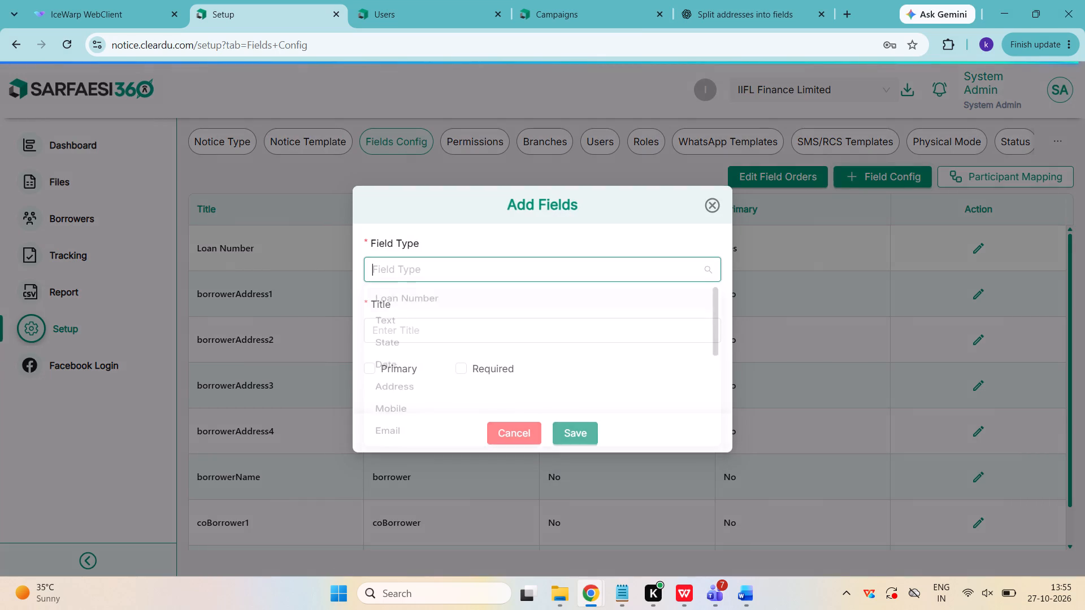
# Set the new field's type to Address and enter the copied placeholder coBorrower1Address3 as its title.
pyautogui.write('add')
pyautogui.press('Return')
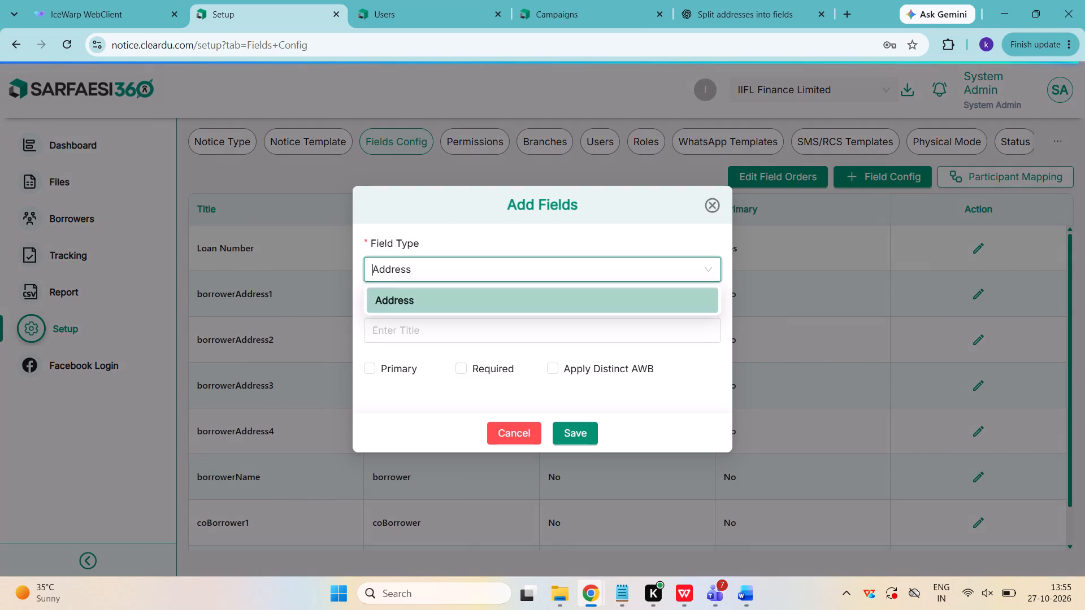
pyautogui.press('Tab')
pyautogui.press('Tab')
pyautogui.hotkey('ctrl', 'v')
pyautogui.press('Tab')
pyautogui.press('Tab')
pyautogui.press('Tab')
pyautogui.press('Tab')
pyautogui.press('Tab')
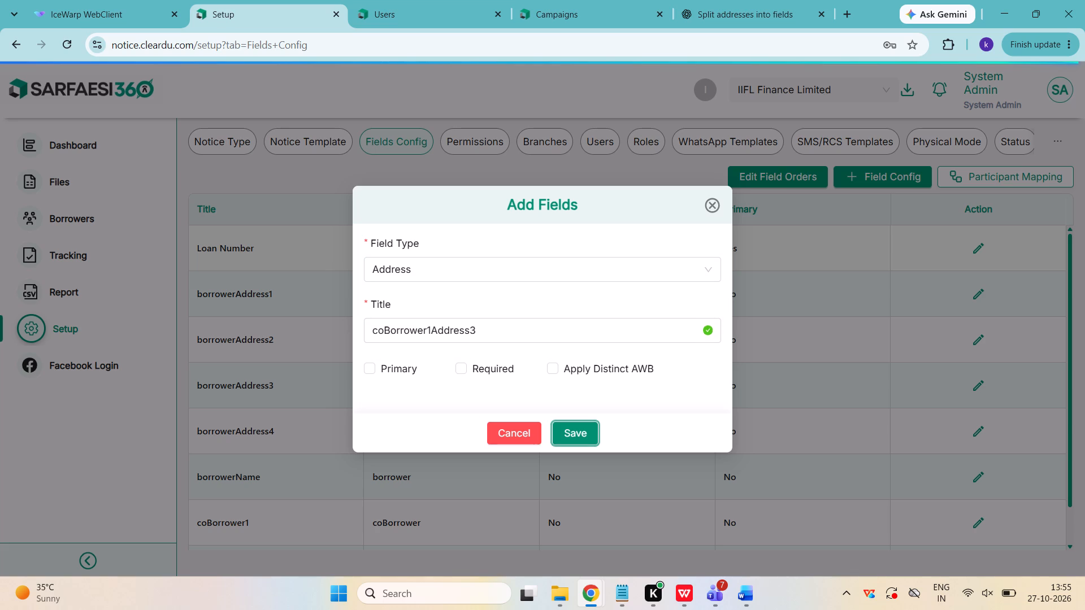
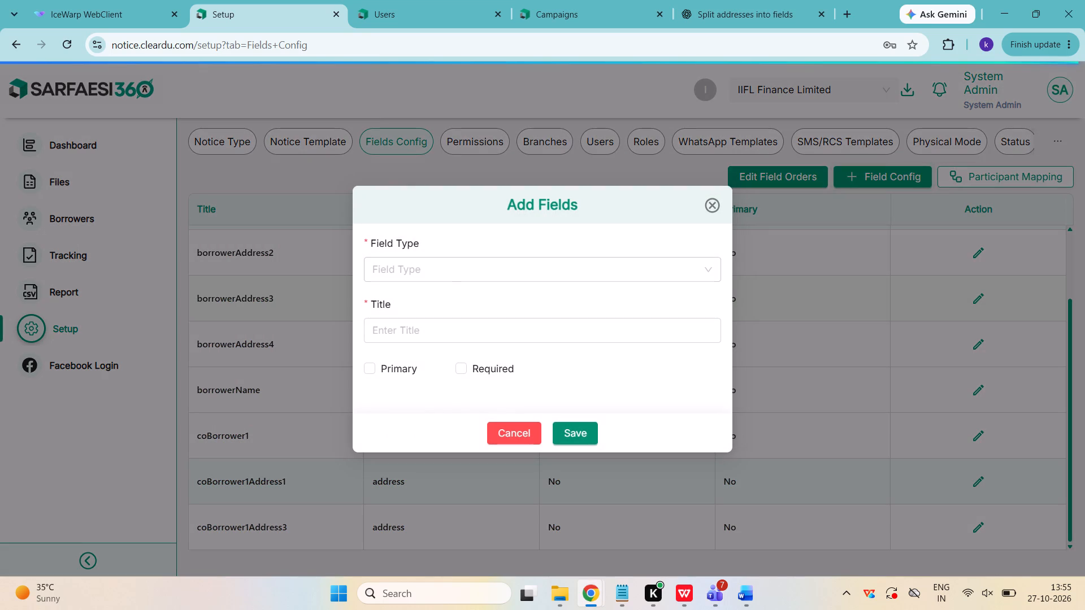
# Set the new field's type to Address, enter the copied placeholder coBorrower1Address2 as its title, and save the field.
pyautogui.click(448, 278)
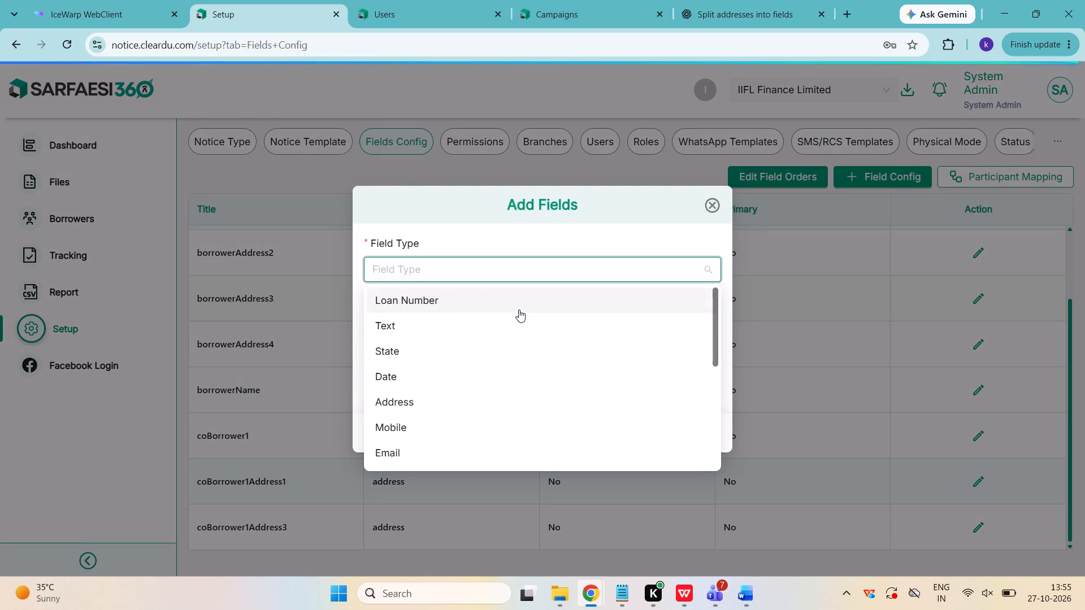
pyautogui.press('Up')
pyautogui.write('ad')
pyautogui.press('Return')
pyautogui.press('Tab')
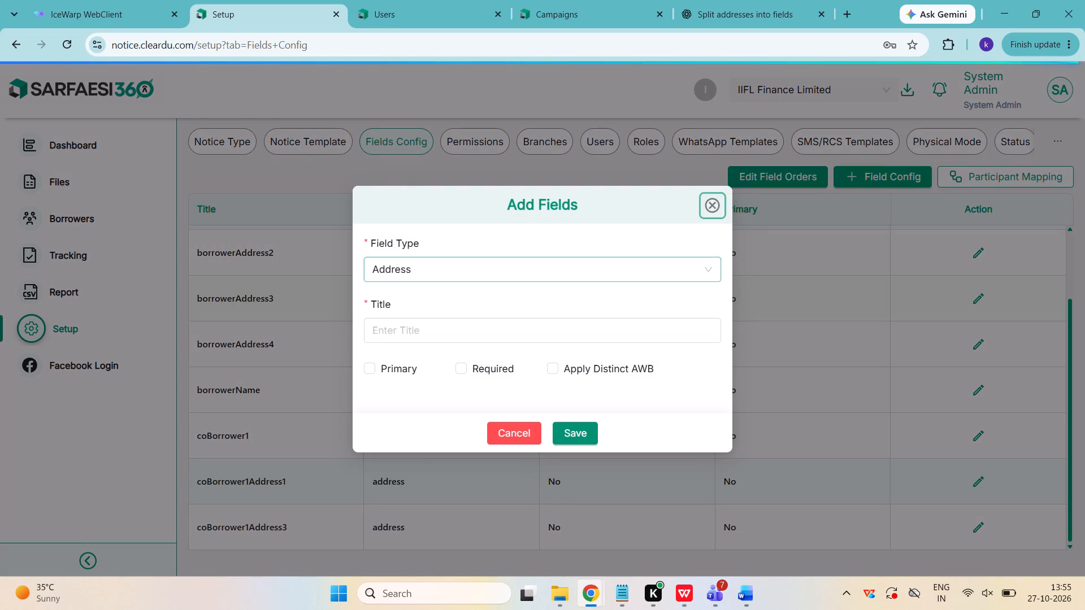
pyautogui.press('Tab')
pyautogui.hotkey('ctrl', 'v')
pyautogui.press('Tab')
pyautogui.press('Tab')
pyautogui.press('Tab')
pyautogui.press('Tab')
pyautogui.press('Tab')
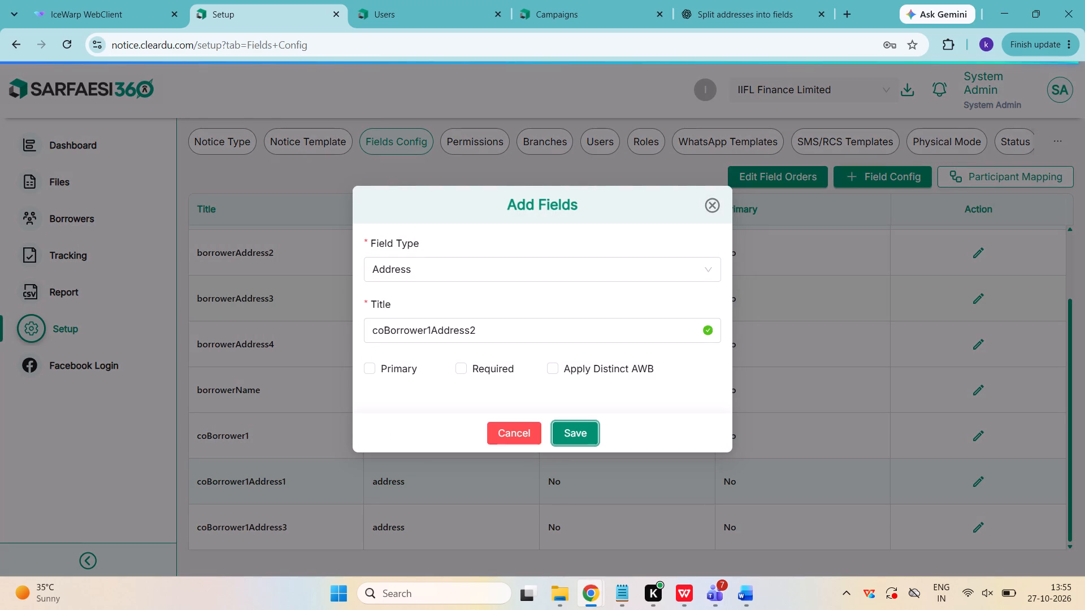
pyautogui.press('Return')
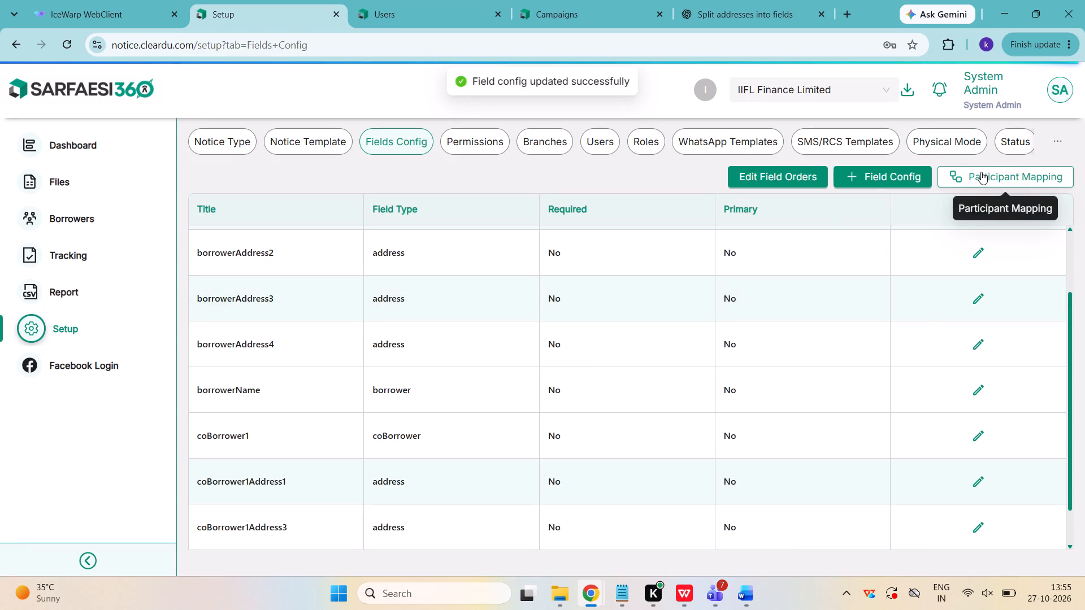
# Reorder the fields so coBorrower1Address2 comes before coBorrower1Address3, and save the new order.
pyautogui.click(778, 182)
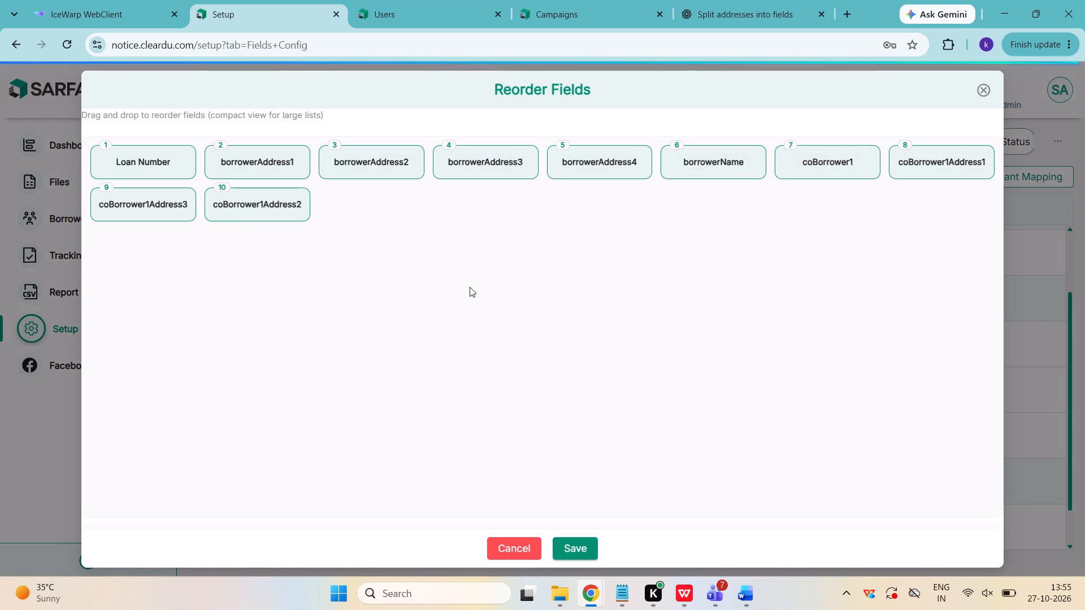
pyautogui.moveTo(235, 210); pyautogui.dragTo(163, 210)
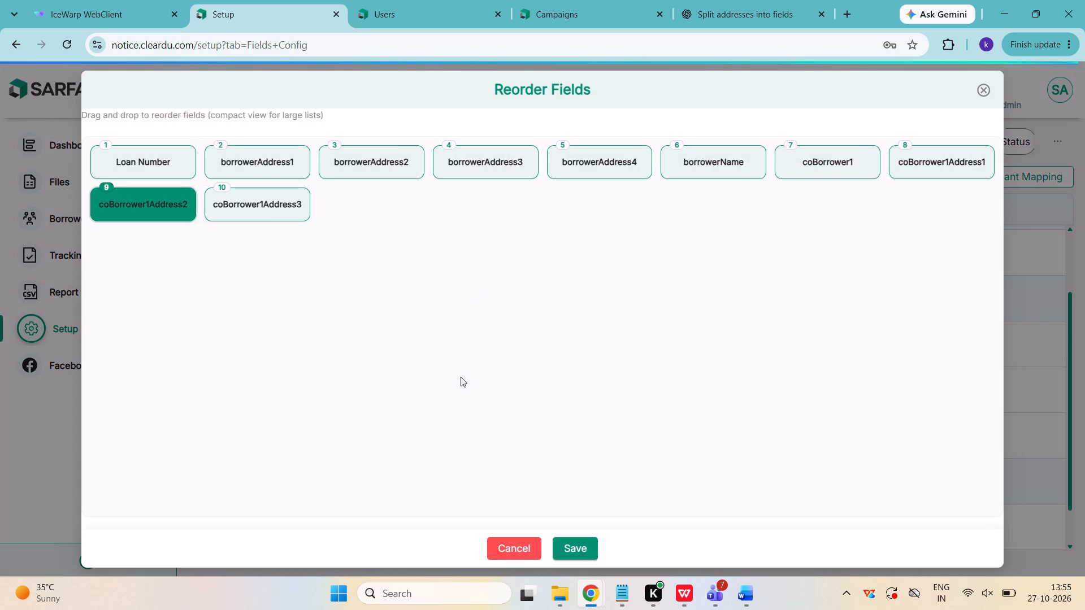
pyautogui.click(581, 548)
# Start adding another field to the fields configuration.
pyautogui.scroll(-4, 569, 411)
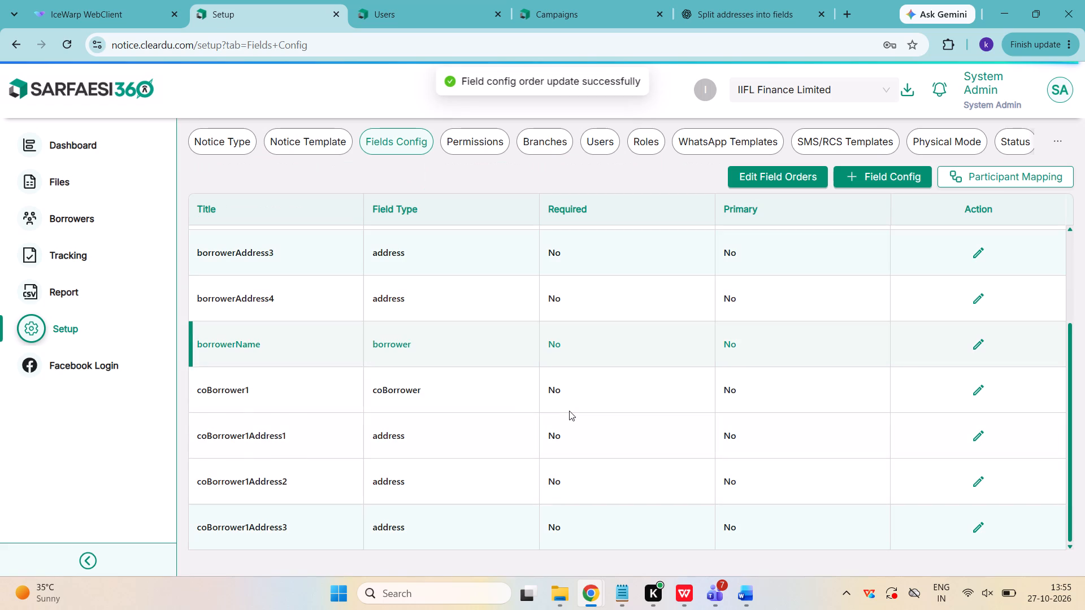
pyautogui.scroll(-2, 569, 411)
pyautogui.click(872, 175)
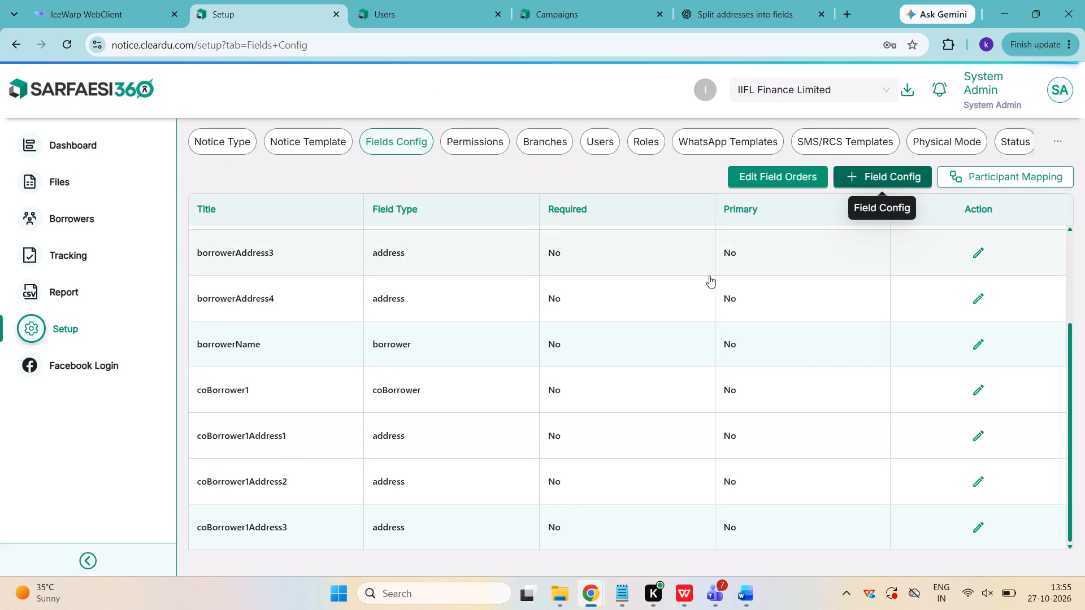
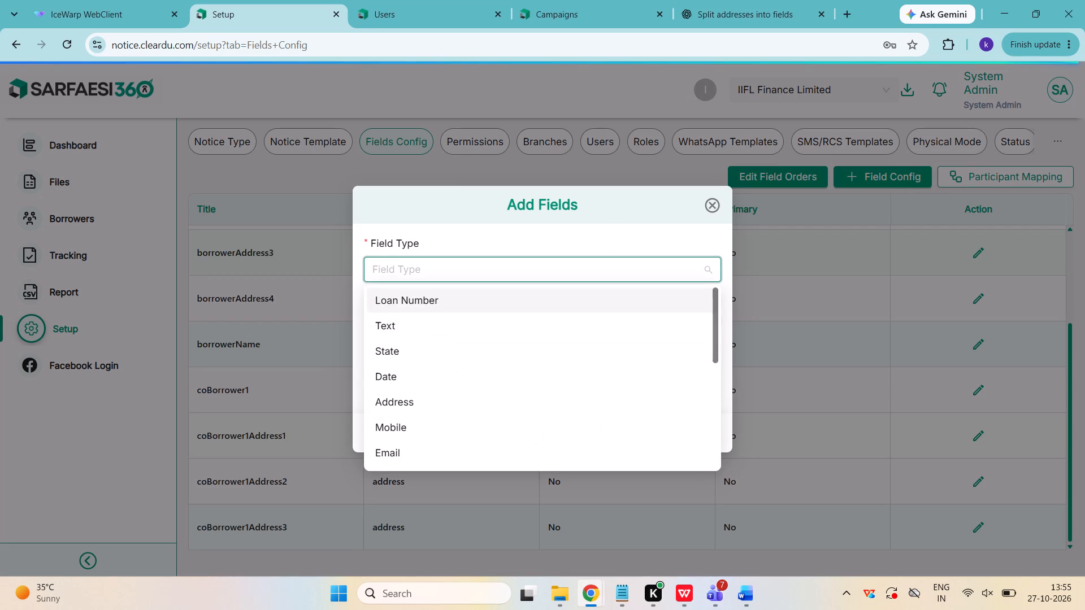
# Set the new field's type to Address and enter the copied placeholder coBorrower1Address4 as its title.
pyautogui.write('dd')
pyautogui.press('Return')
pyautogui.press('Tab')
pyautogui.press('Tab')
pyautogui.hotkey('ctrl', 'v')
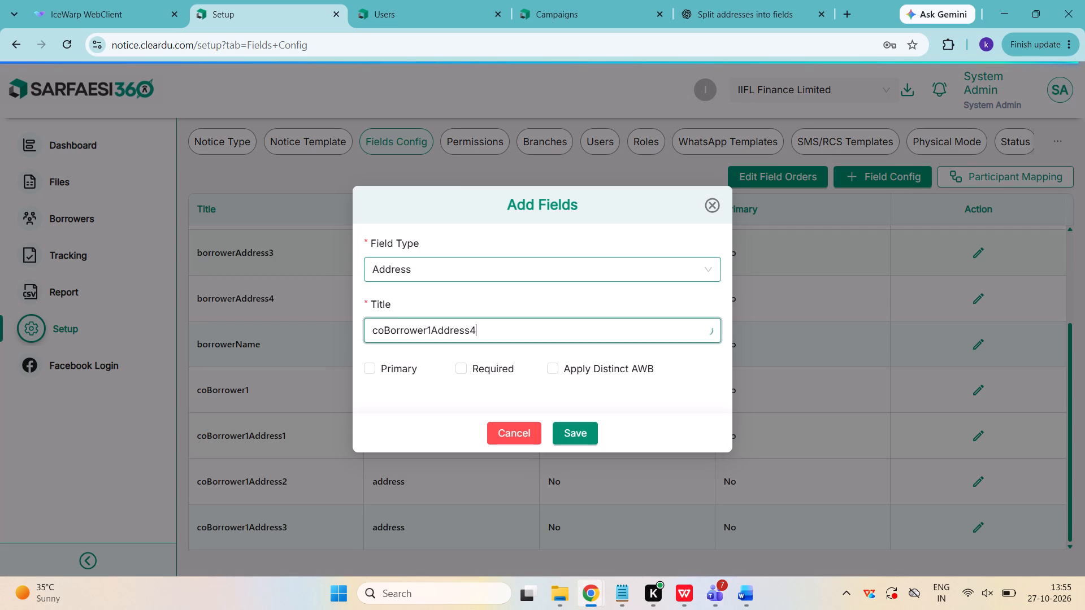
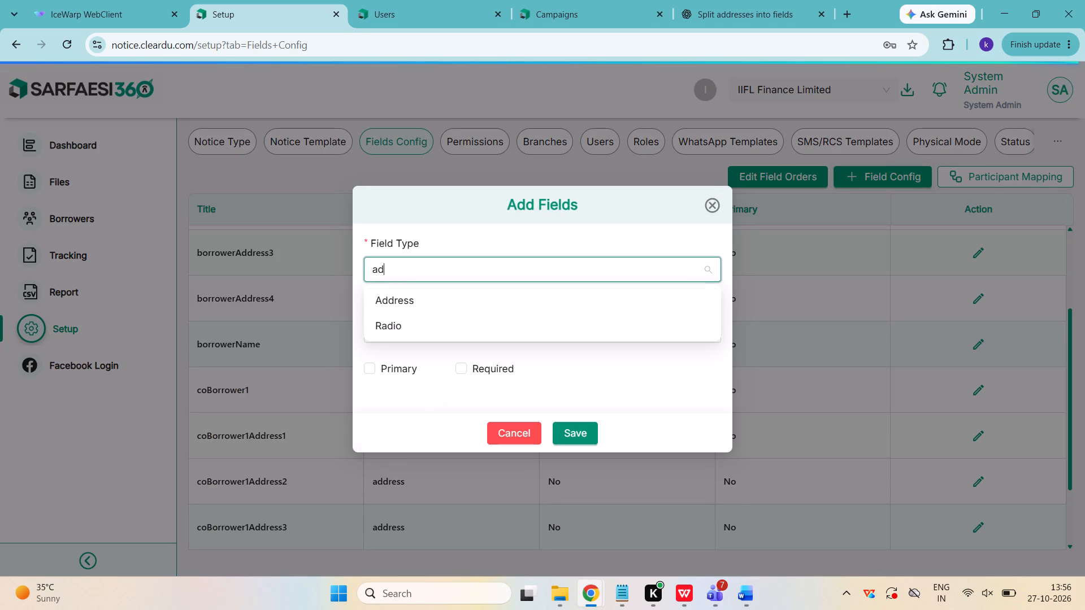
# Set the new field's type to Address, enter the copied placeholder coBorrower2Address1 as its title, and save it.
pyautogui.press('Return')
pyautogui.press('Tab')
pyautogui.press('Tab')
pyautogui.hotkey('ctrl', 'v')
pyautogui.press('Tab')
pyautogui.press('Tab')
pyautogui.press('Tab')
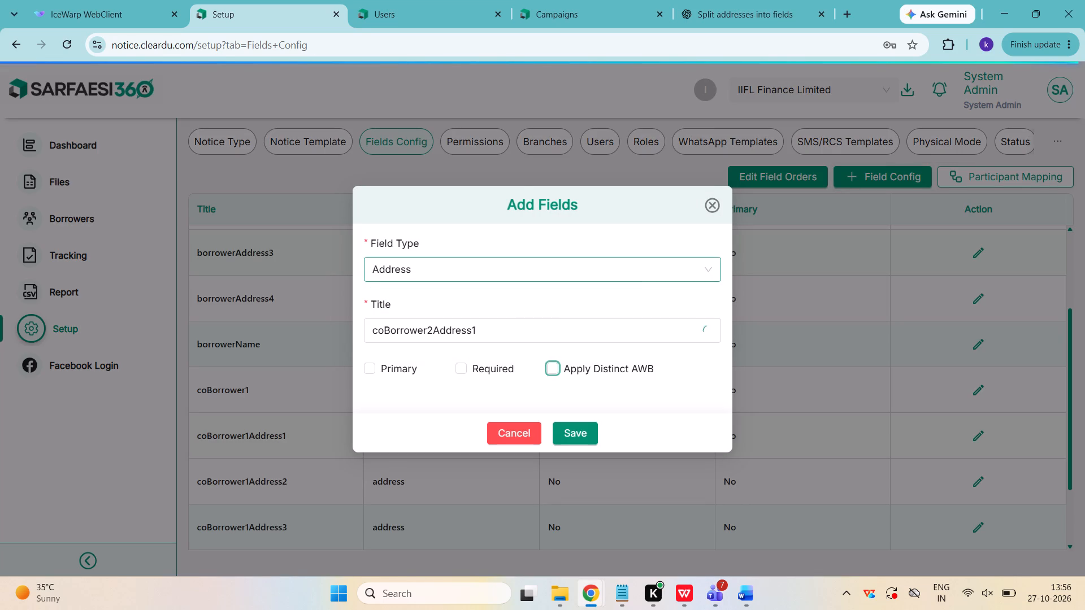
pyautogui.press('Tab')
pyautogui.press('Tab')
pyautogui.press('Return')
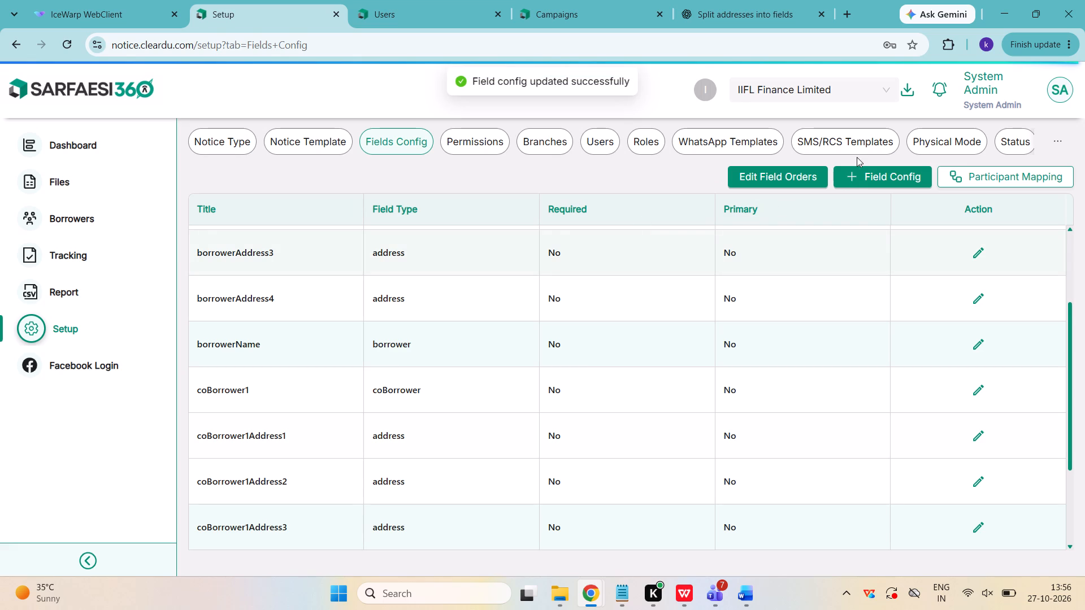
# Add and save another field of type Address with the title coBorrower2Address2.
pyautogui.click(857, 169)
pyautogui.click(452, 276)
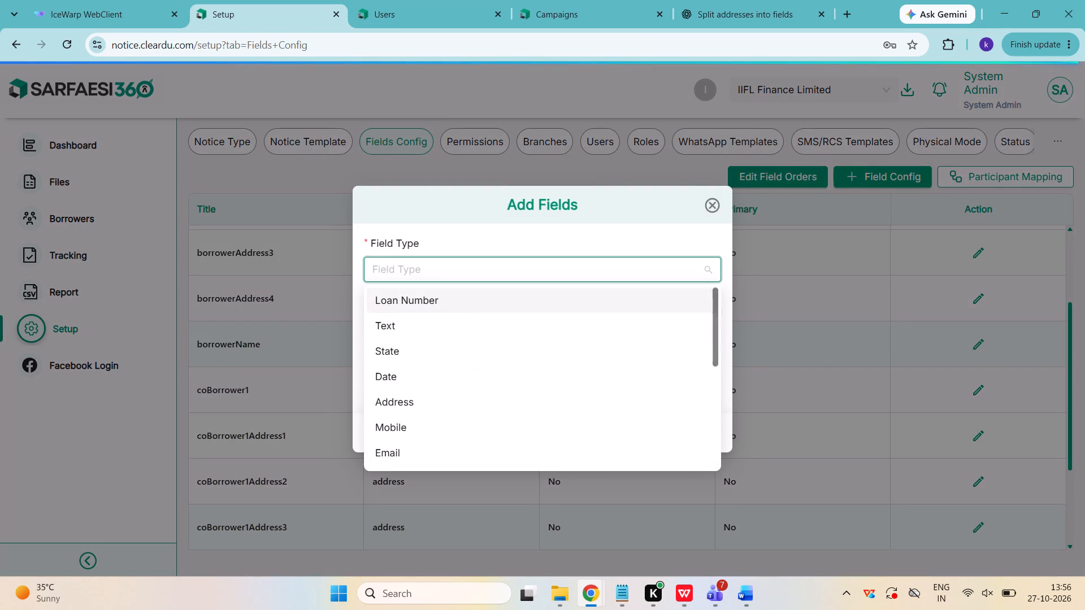
pyautogui.write('add')
pyautogui.press('Return')
pyautogui.press('Tab')
pyautogui.press('Tab')
pyautogui.hotkey('ctrl', 'v')
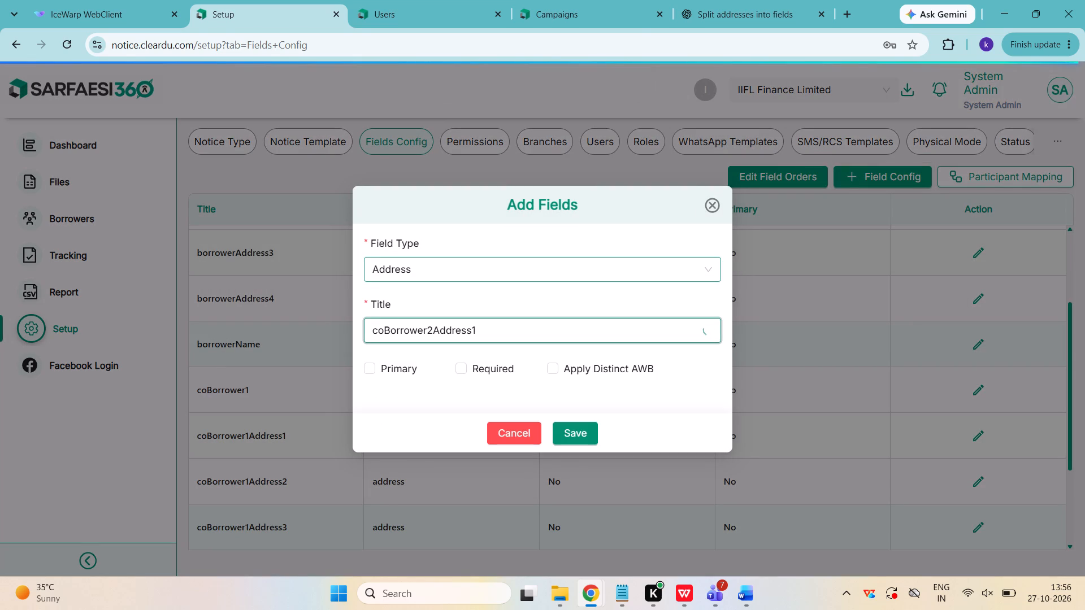
pyautogui.press('BackSpace')
pyautogui.press('2')
pyautogui.press('Tab')
pyautogui.press('Tab')
pyautogui.press('Tab')
pyautogui.press('Tab')
pyautogui.press('Tab')
pyautogui.press('Return')
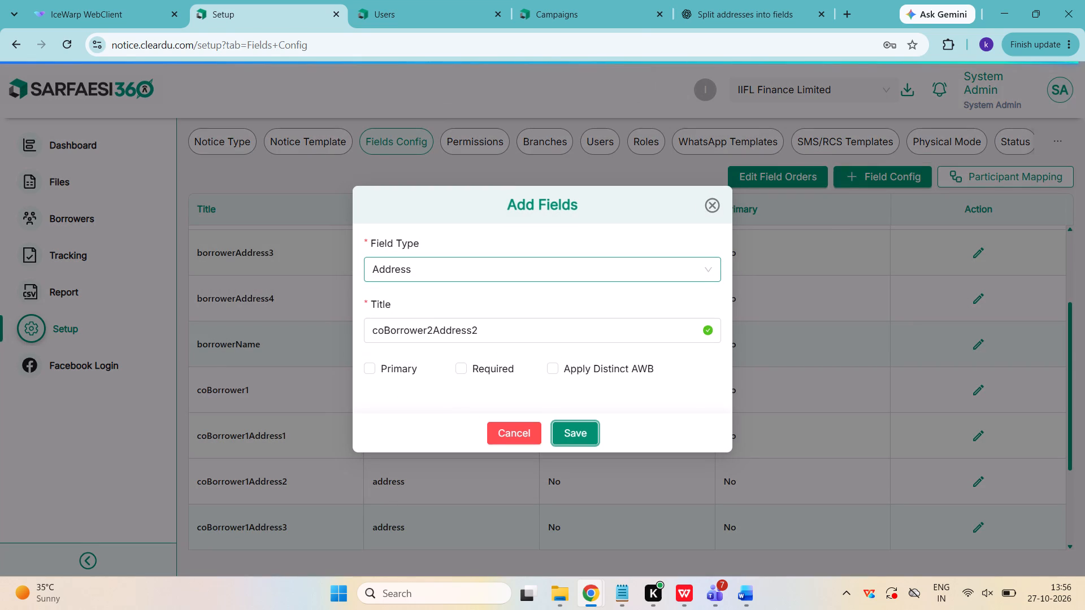
# Add and save another field of type Address with the title coBorrower2Address3.
pyautogui.click(861, 182)
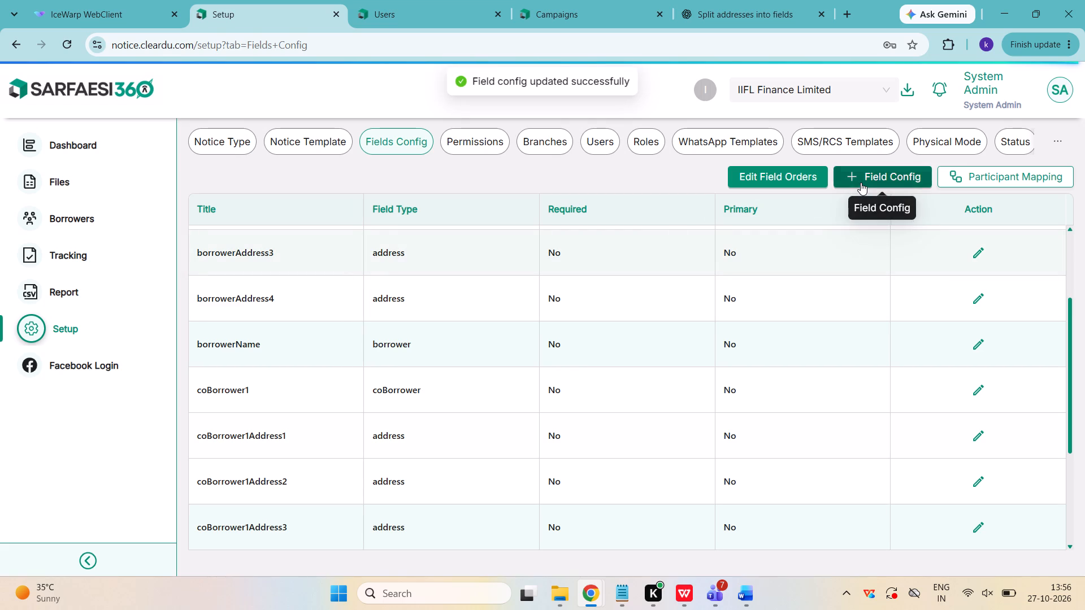
pyautogui.click(410, 262)
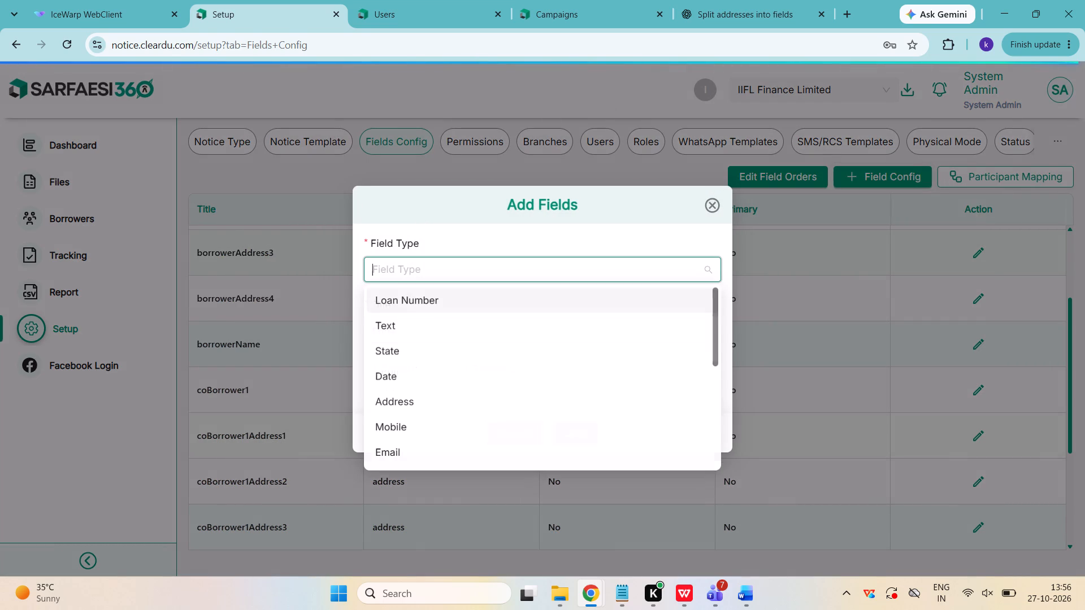
pyautogui.write('add')
pyautogui.press('Return')
pyautogui.press('Tab')
pyautogui.press('Tab')
pyautogui.hotkey('ctrl', 'v')
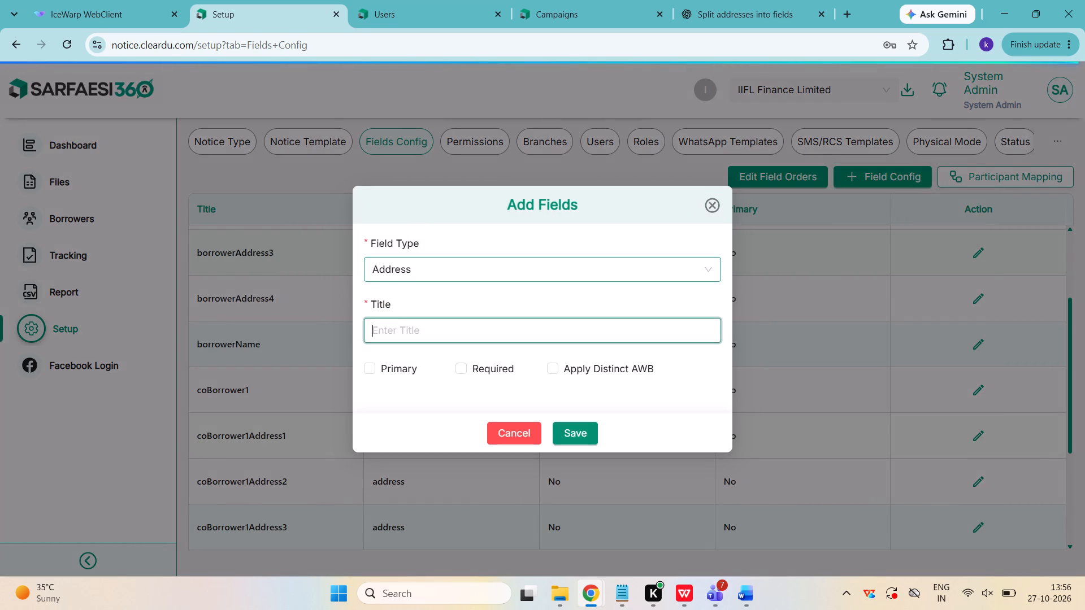
pyautogui.press('Tab')
pyautogui.press('Tab')
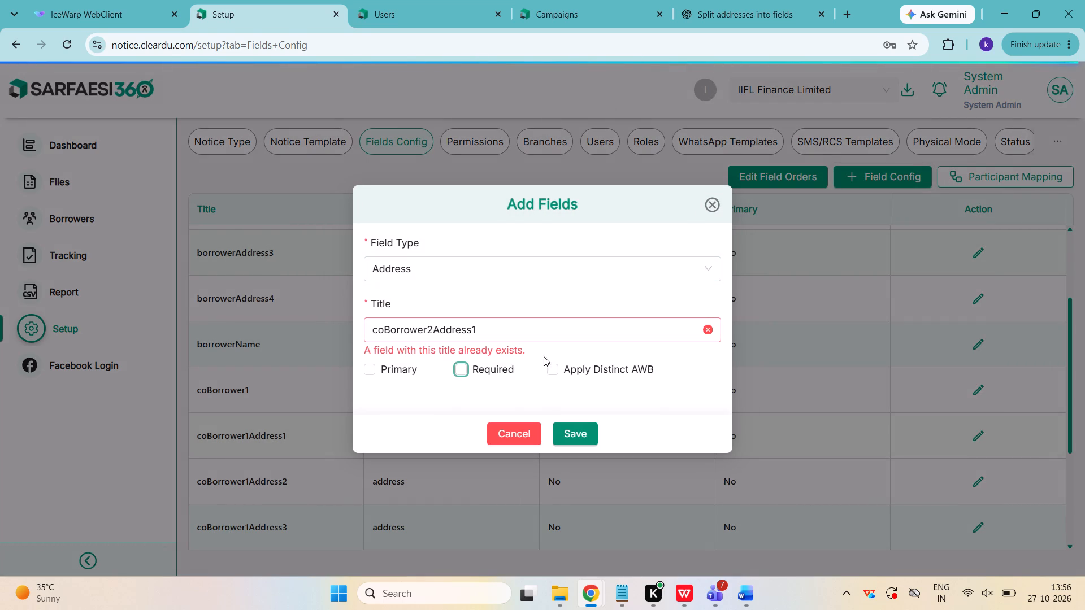
pyautogui.click(552, 332)
pyautogui.press('BackSpace')
pyautogui.press('3')
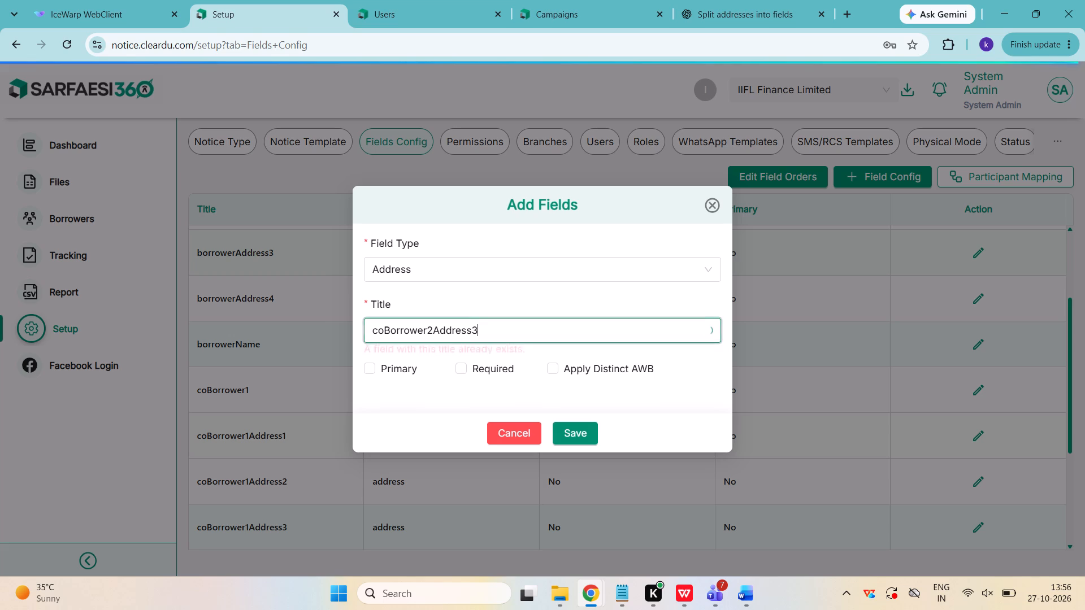
pyautogui.press('Tab')
pyautogui.press('Tab')
pyautogui.press('Tab')
pyautogui.press('Tab')
pyautogui.press('Tab')
pyautogui.press('Return')
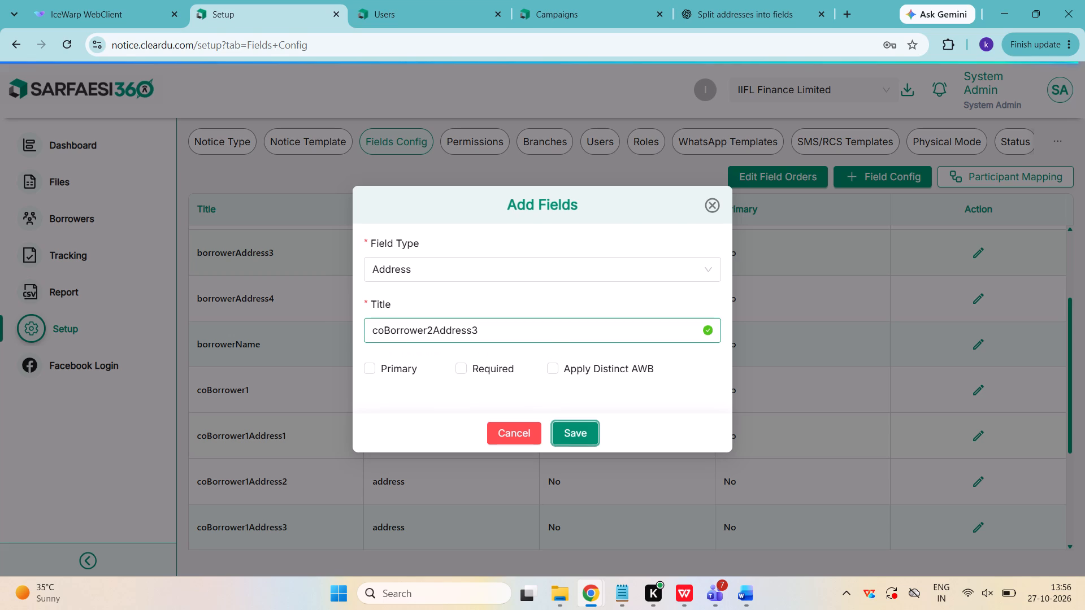
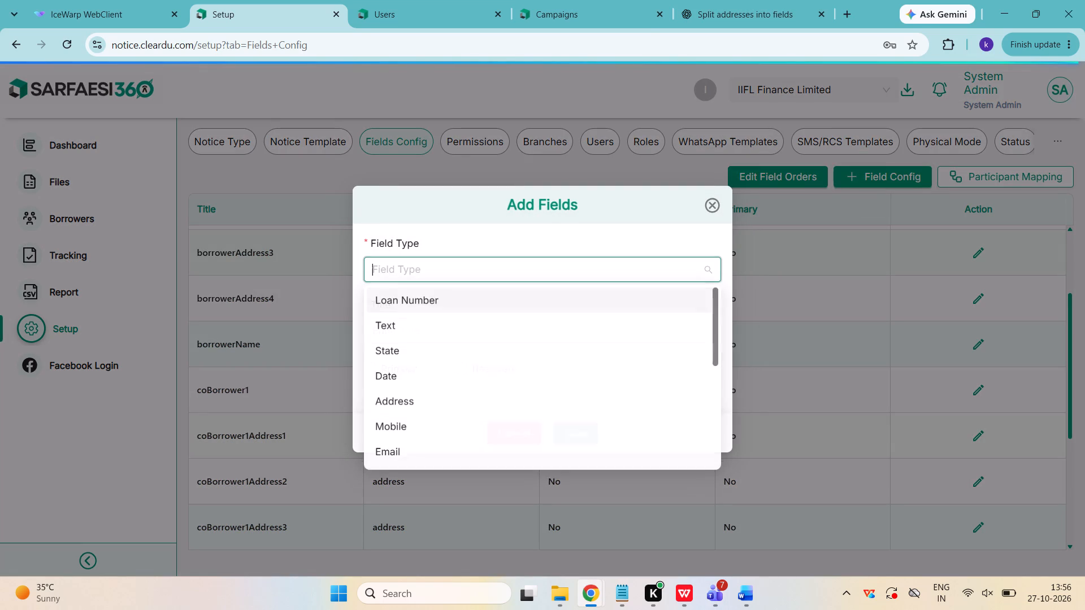
# Set the new field's type to Address, enter the copied placeholder as its title, and save the field.
pyautogui.write('add')
pyautogui.press('Return')
pyautogui.press('Tab')
pyautogui.press('Tab')
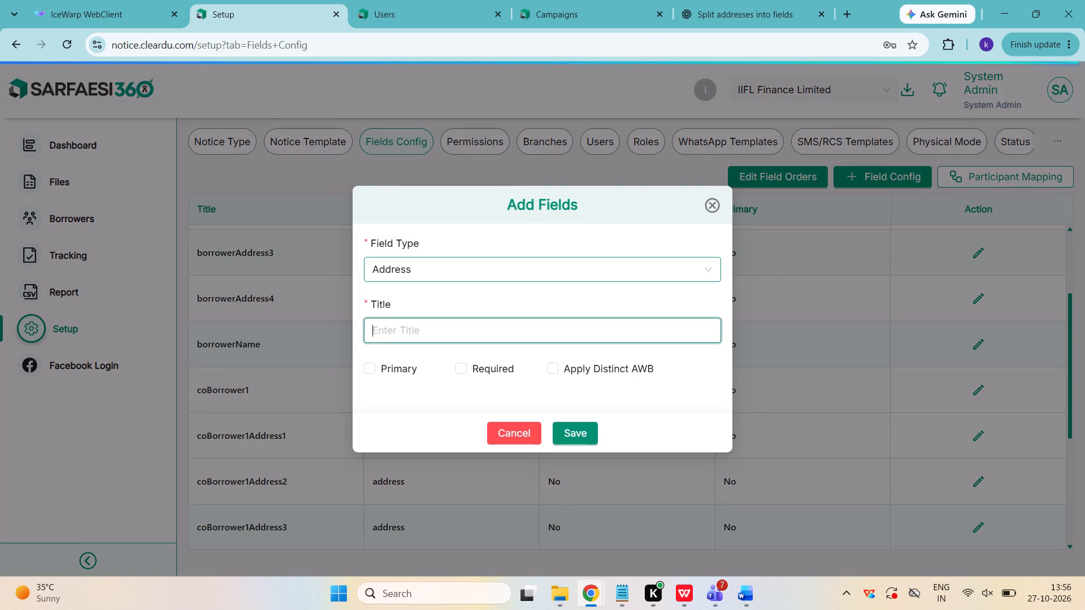
pyautogui.hotkey('ctrl', 'v')
pyautogui.press('Tab')
pyautogui.press('Tab')
pyautogui.press('Tab')
pyautogui.press('Tab')
pyautogui.press('Tab')
pyautogui.press('Return')
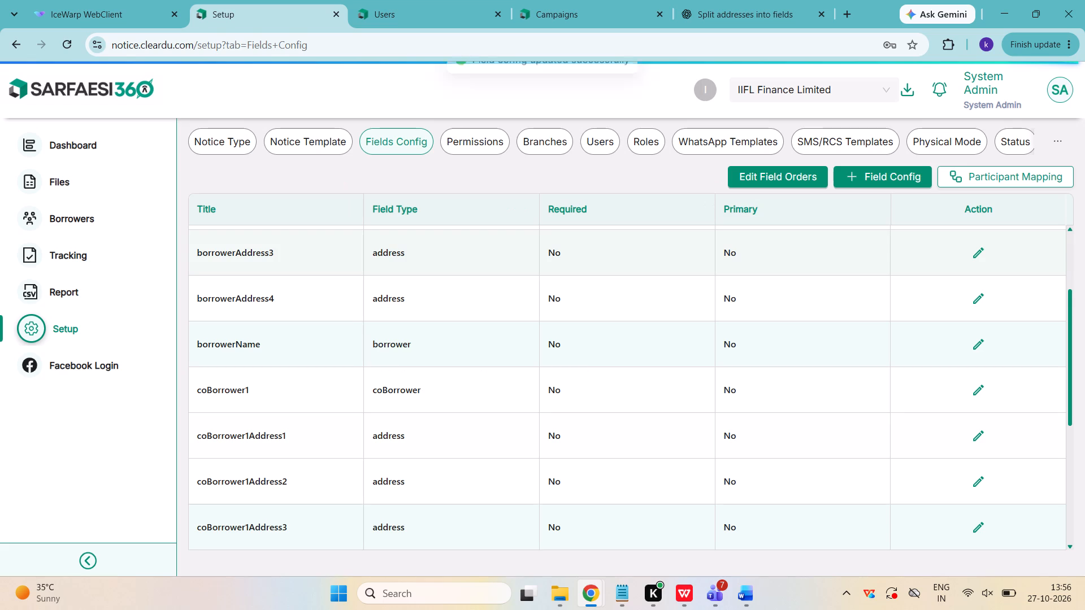
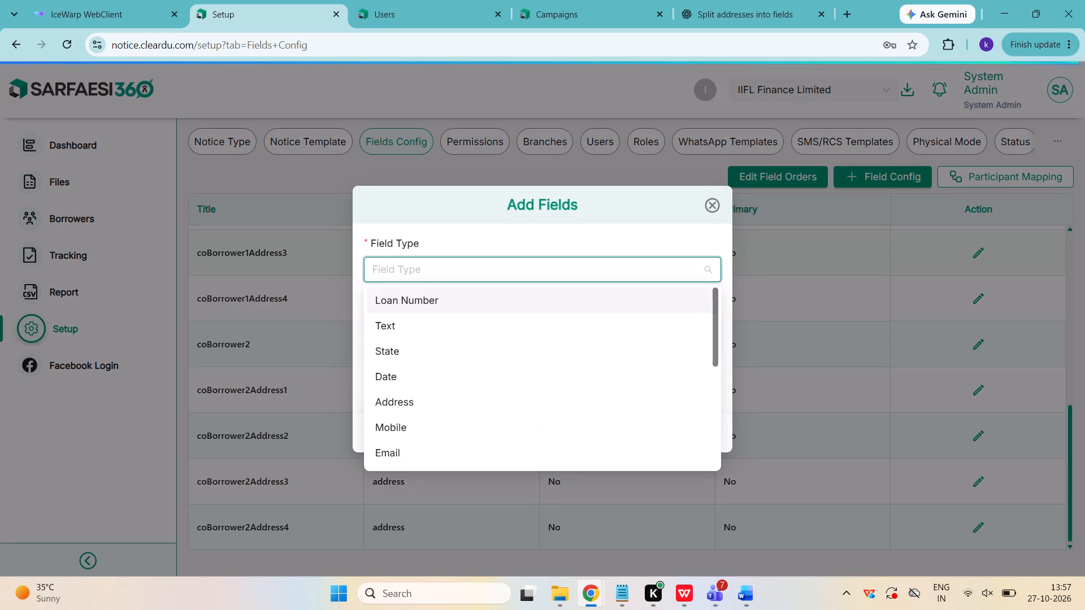
# Set the new field's type to Co Borrower, enter the copied placeholder coBorrower3 as its title, and save the field.
pyautogui.write('co')
pyautogui.press('Return')
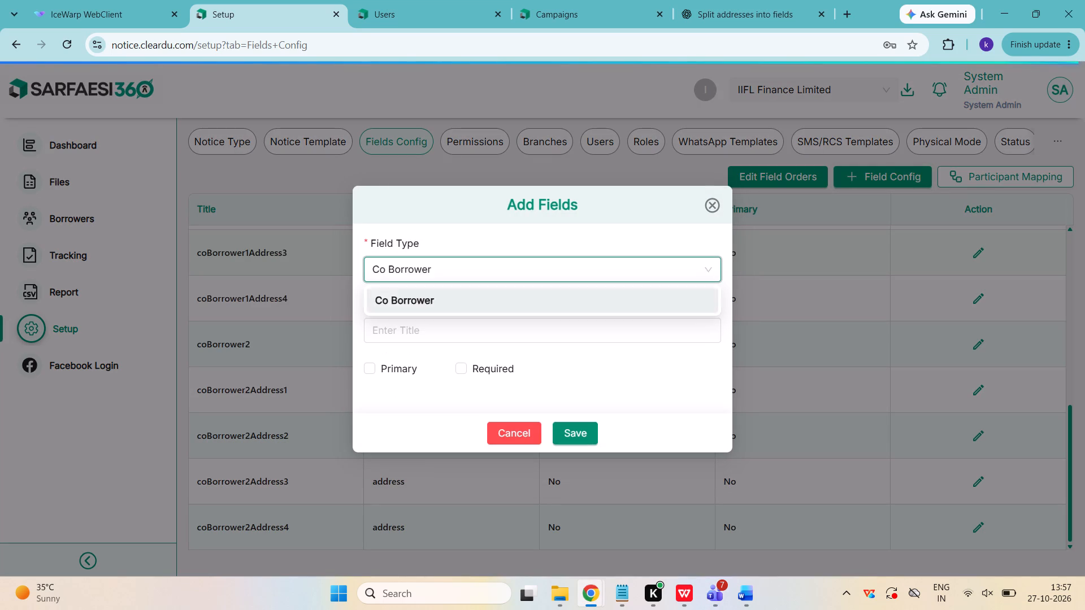
pyautogui.press('Tab')
pyautogui.press('Tab')
pyautogui.hotkey('ctrl', 'v')
pyautogui.press('Tab')
pyautogui.press('Tab')
pyautogui.press('Tab')
pyautogui.press('Tab')
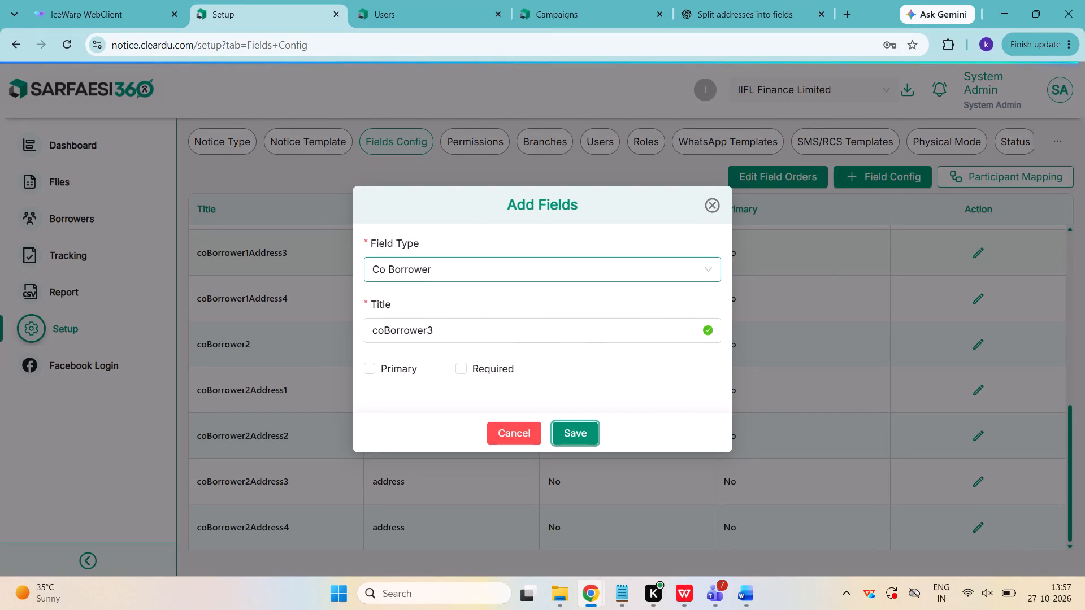
pyautogui.press('Return')
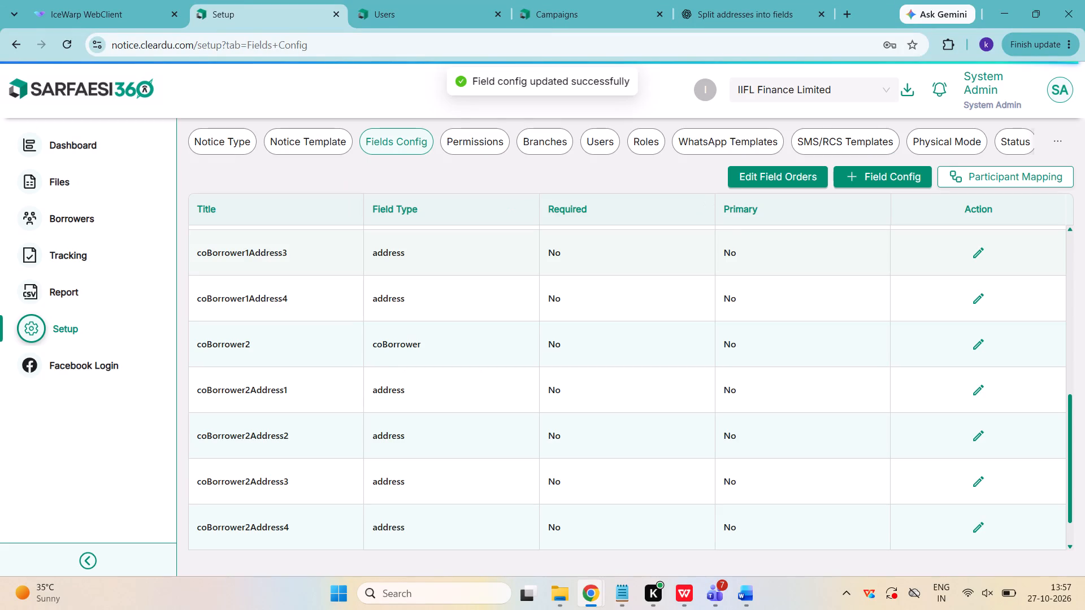
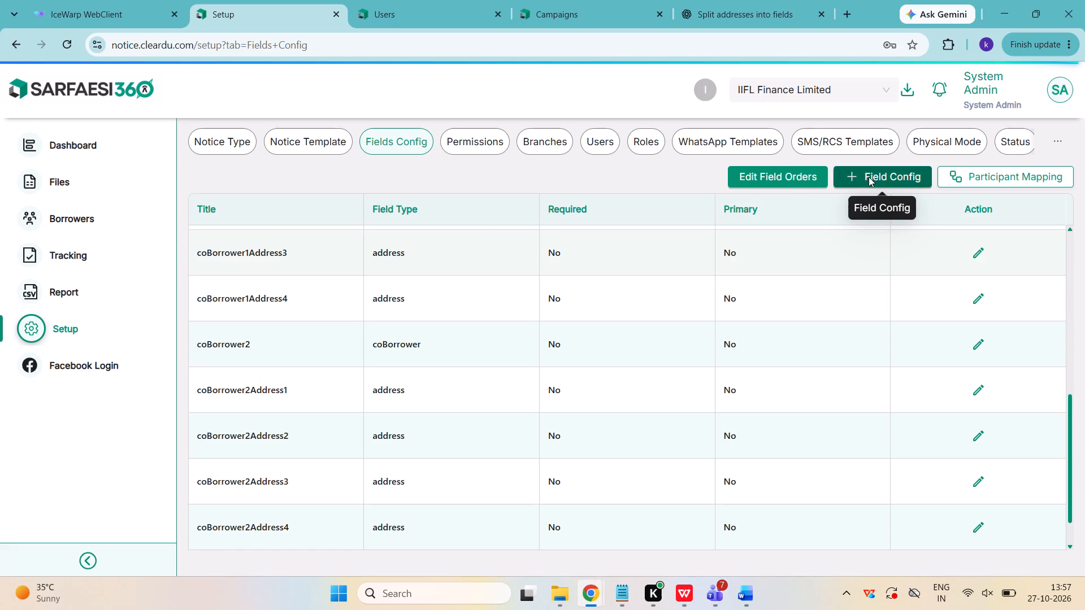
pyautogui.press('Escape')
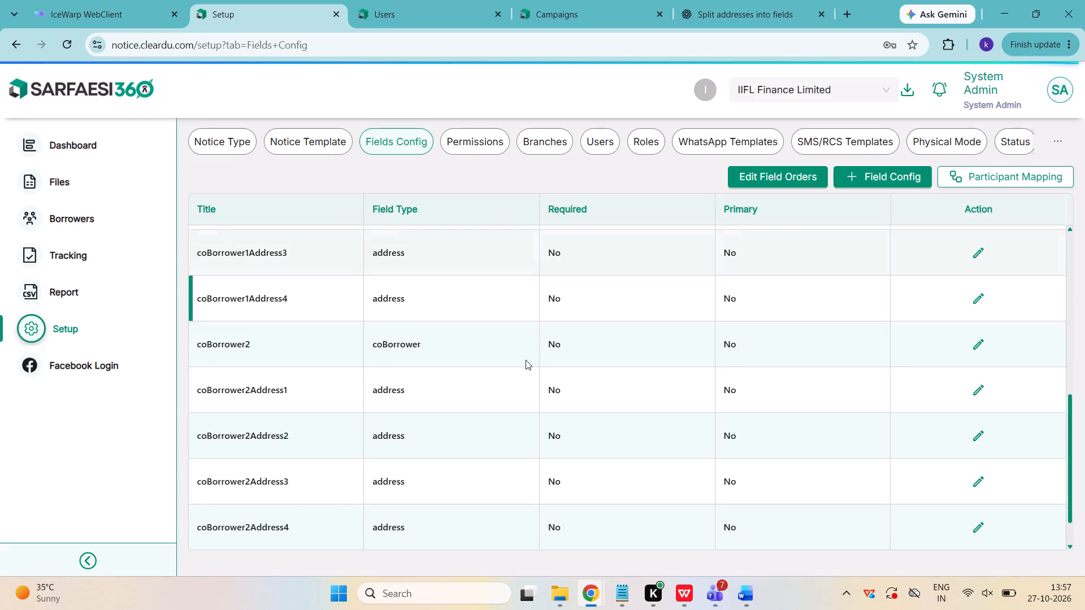
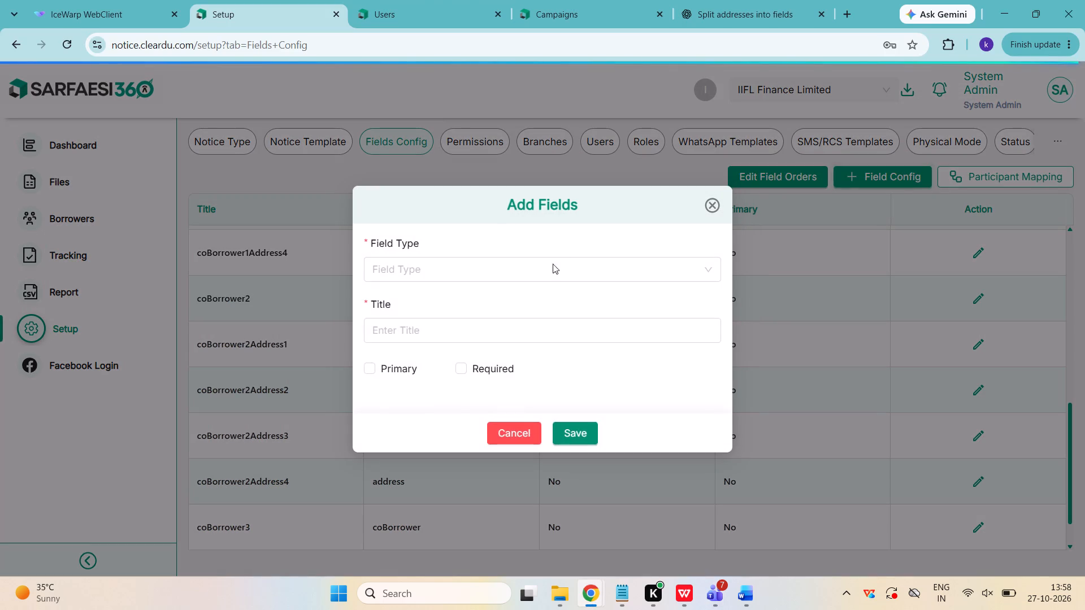
# Add a field of type Address titled coBorrower3Address2 and save it, leaving the Primary, Required and distinct AWB options off.
pyautogui.click(553, 267)
pyautogui.write('add')
pyautogui.press('Return')
pyautogui.press('Tab')
pyautogui.press('Tab')
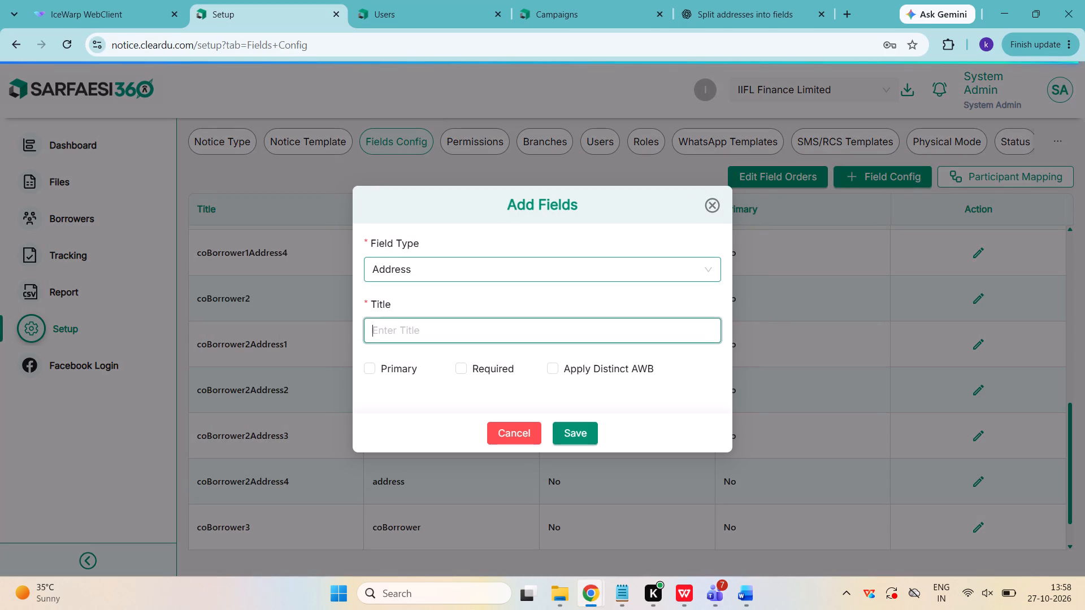
pyautogui.hotkey('ctrl', 'v')
pyautogui.press('Tab')
pyautogui.press('Tab')
pyautogui.press('Tab')
pyautogui.press('Tab')
pyautogui.press('Tab')
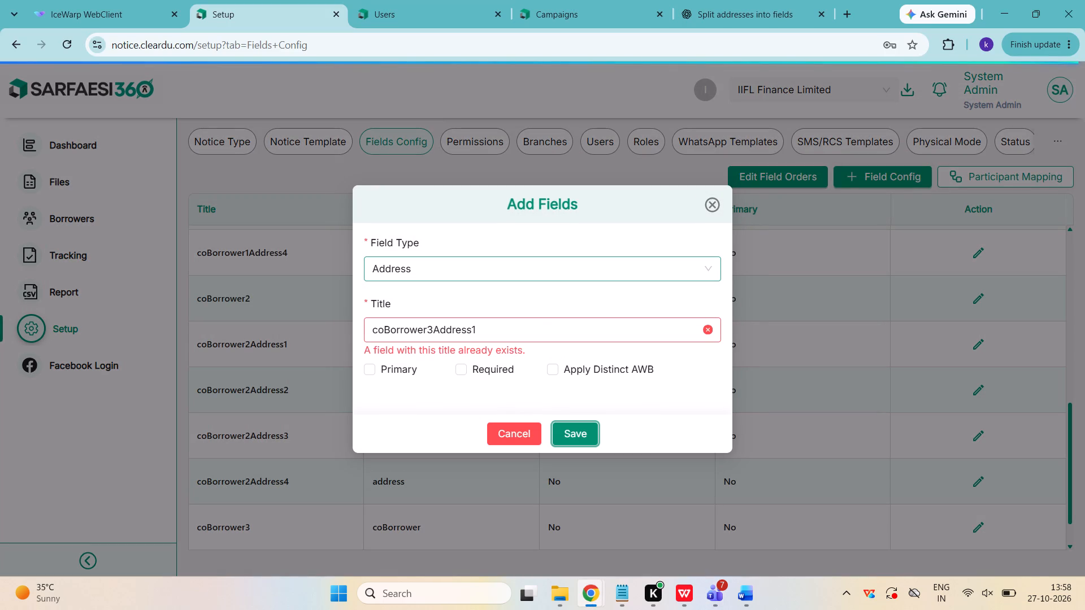
pyautogui.click(526, 337)
pyautogui.press('BackSpace')
pyautogui.press('2')
pyautogui.press('Tab')
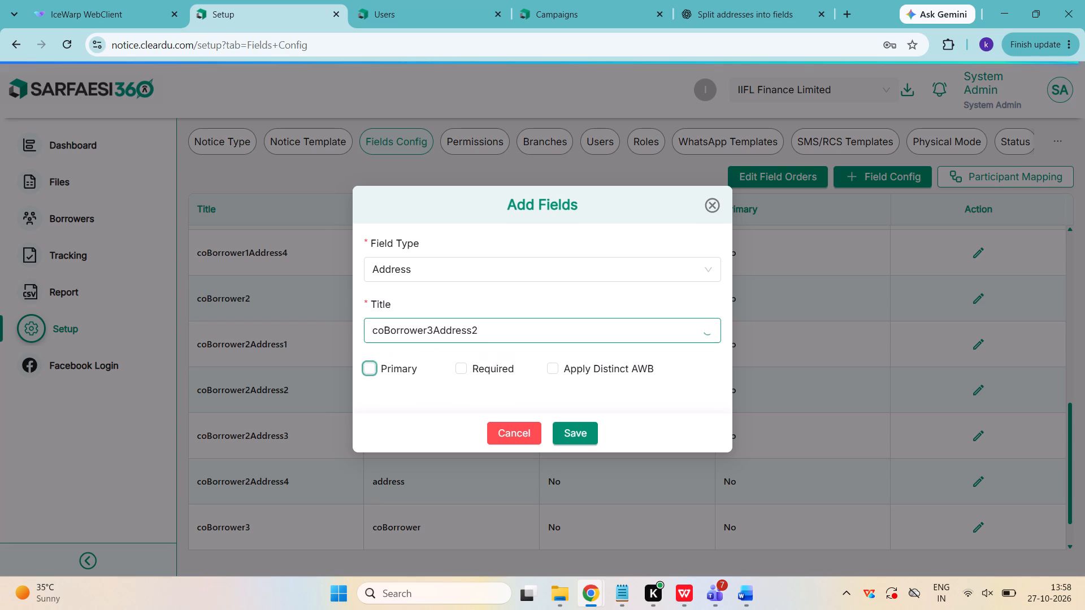
pyautogui.press('Tab')
pyautogui.press('Tab')
pyautogui.press('Tab')
pyautogui.press('Tab')
pyautogui.press('Return')
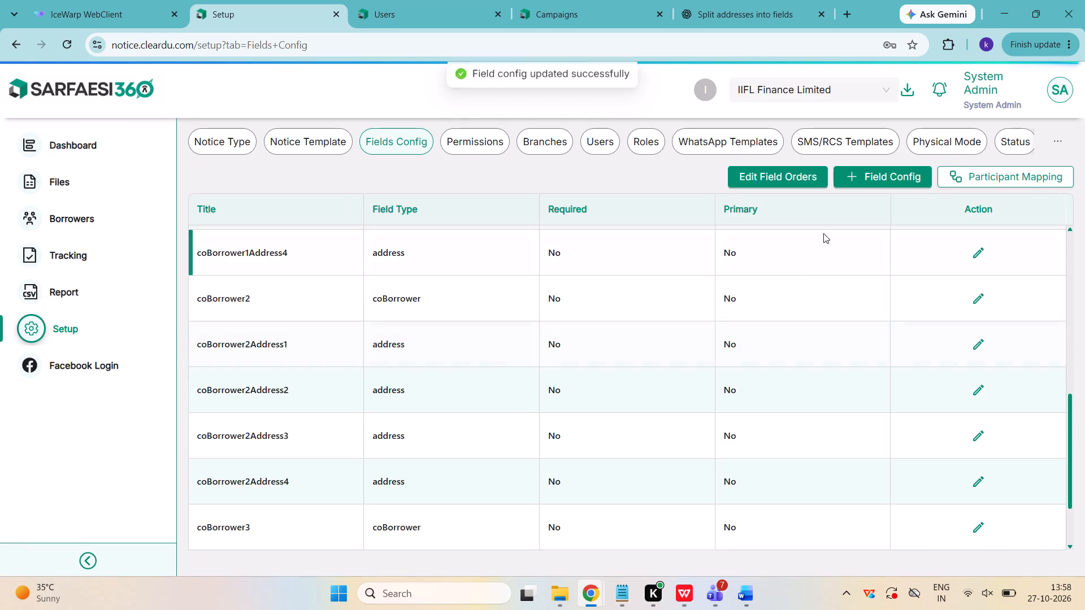
# Add and save another Address field titled coBorrower3Address3, with none of its options enabled.
pyautogui.click(864, 178)
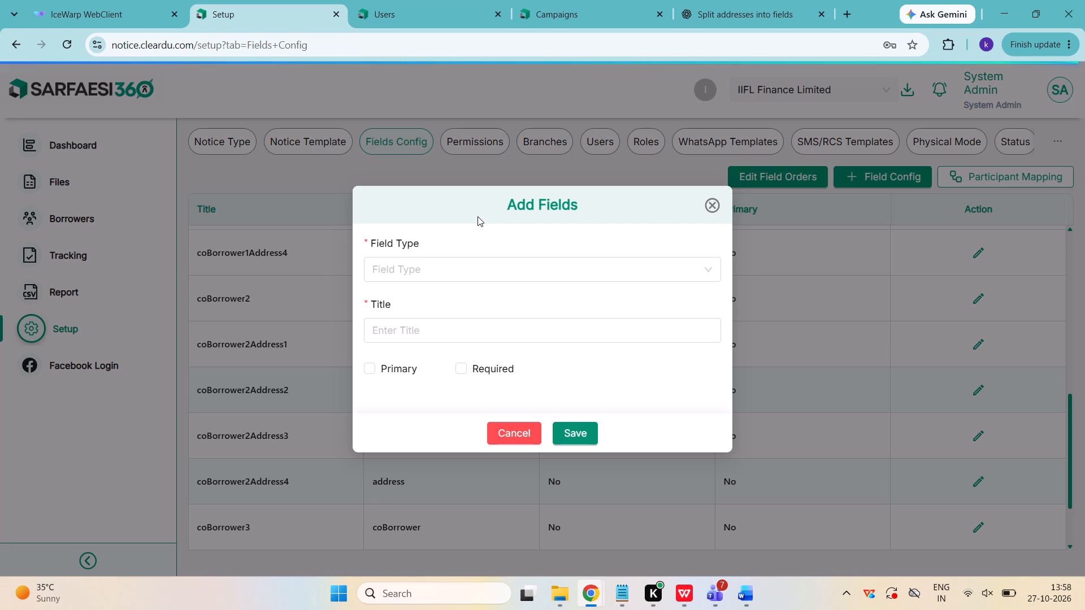
pyautogui.click(403, 259)
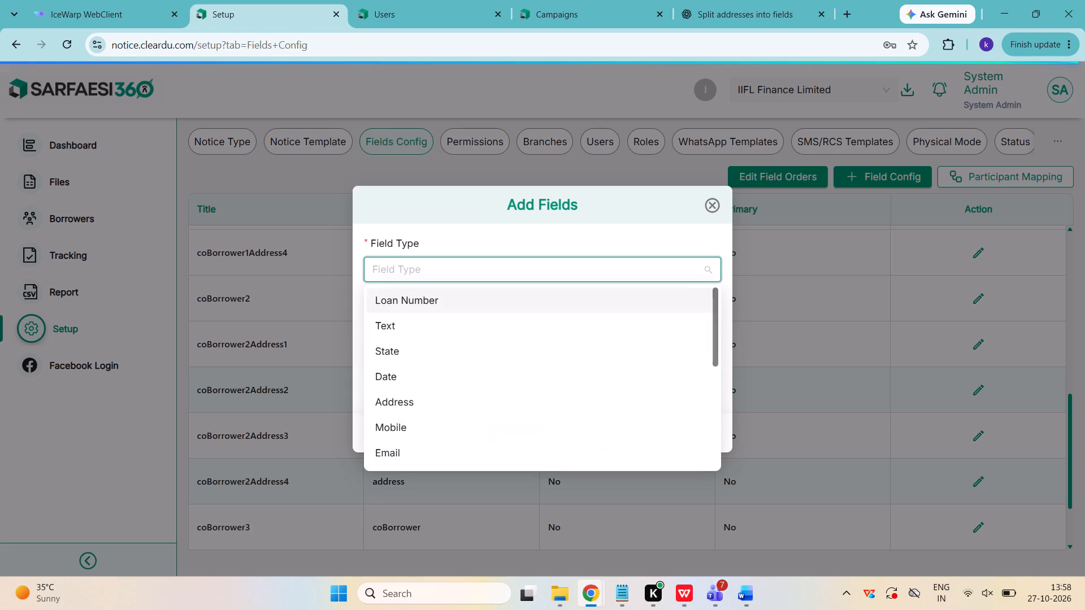
pyautogui.write('add')
pyautogui.press('Return')
pyautogui.press('Tab')
pyautogui.press('Tab')
pyautogui.hotkey('ctrl', 'v')
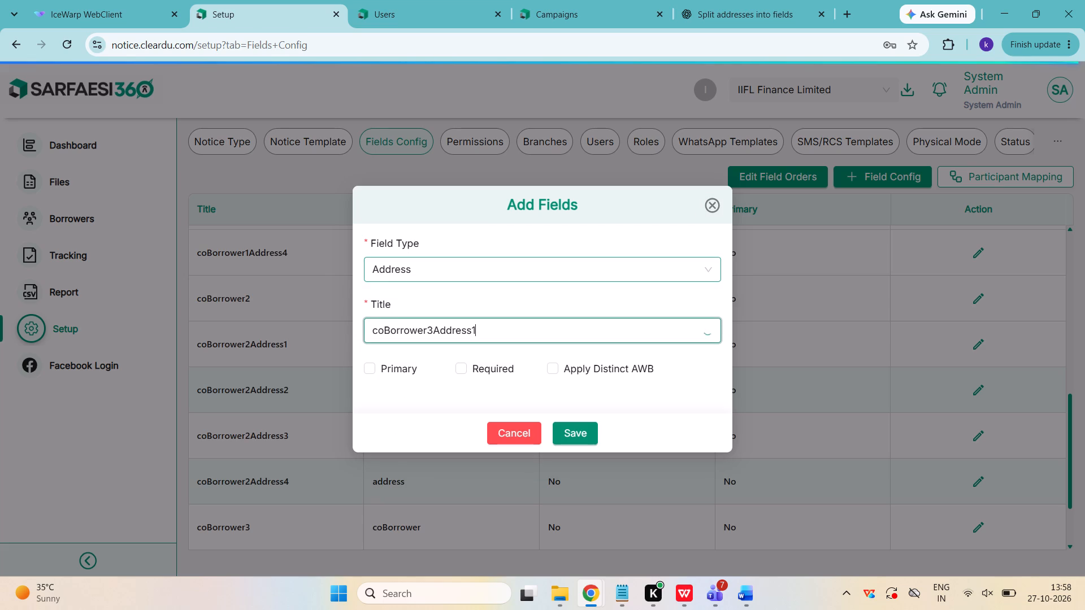
pyautogui.press('BackSpace')
pyautogui.press('3')
pyautogui.press('Tab')
pyautogui.press('Tab')
pyautogui.press('Tab')
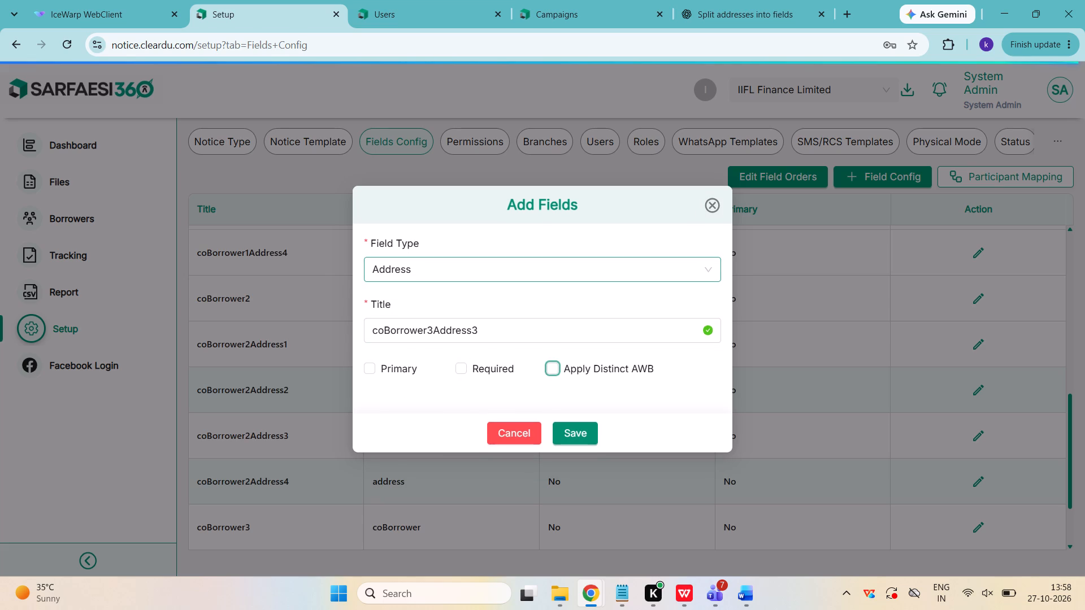
pyautogui.press('Tab')
pyautogui.press('Tab')
pyautogui.press('Return')
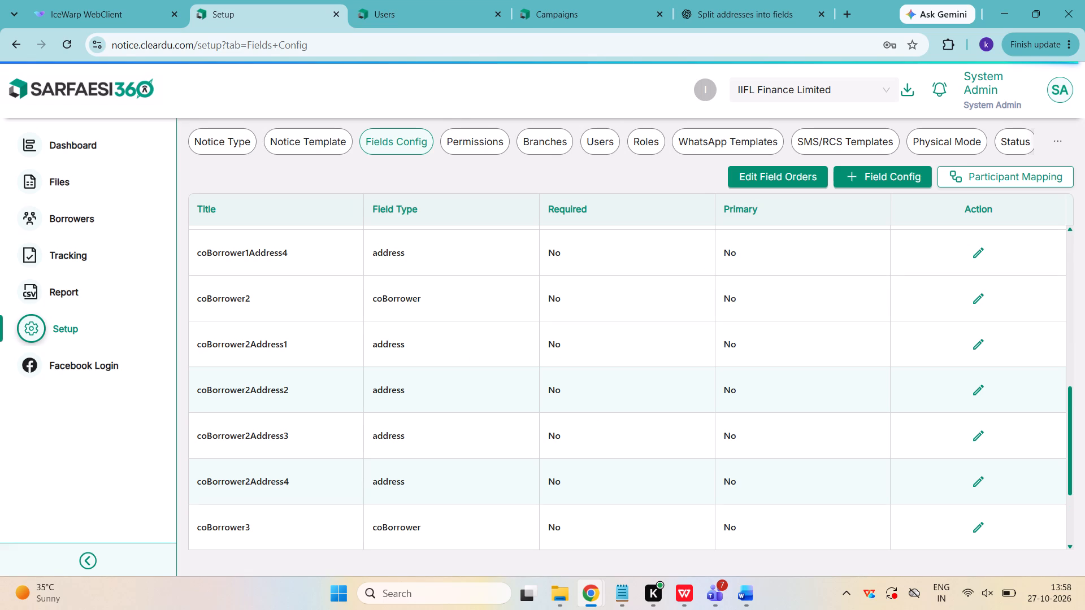
# Add and save a new Address field titled coBorrower3Address4, with none of its options enabled.
pyautogui.scroll(-5, 455, 384)
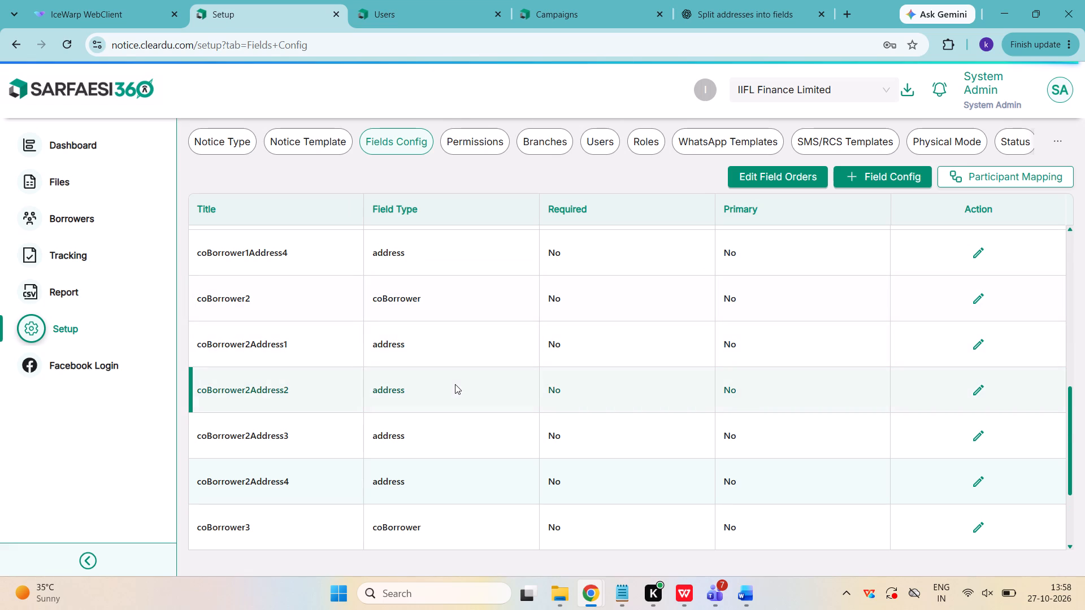
pyautogui.scroll(-6, 455, 384)
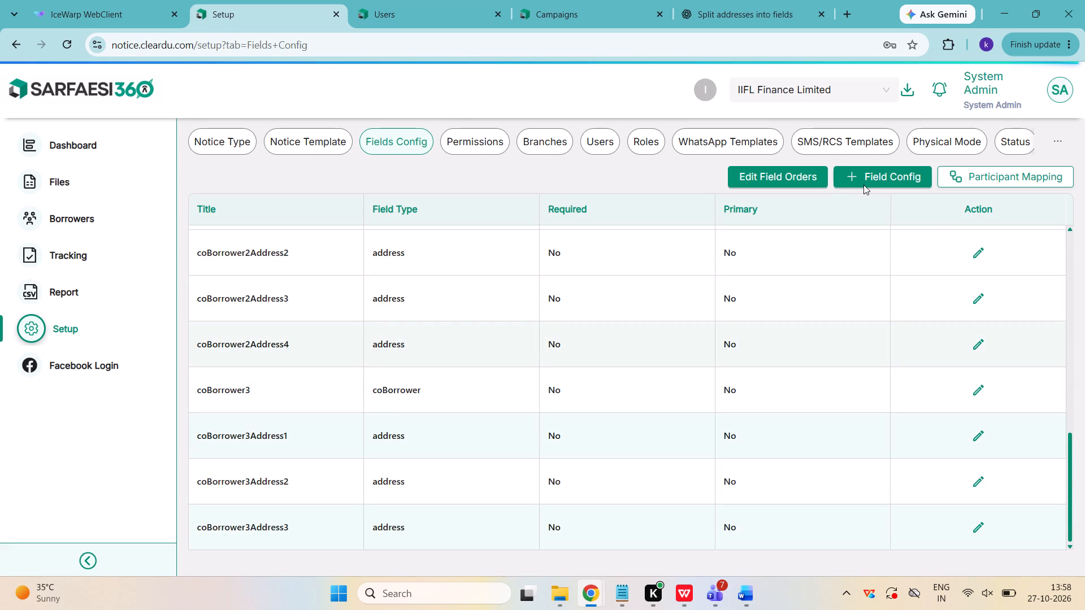
pyautogui.click(868, 181)
pyautogui.click(385, 277)
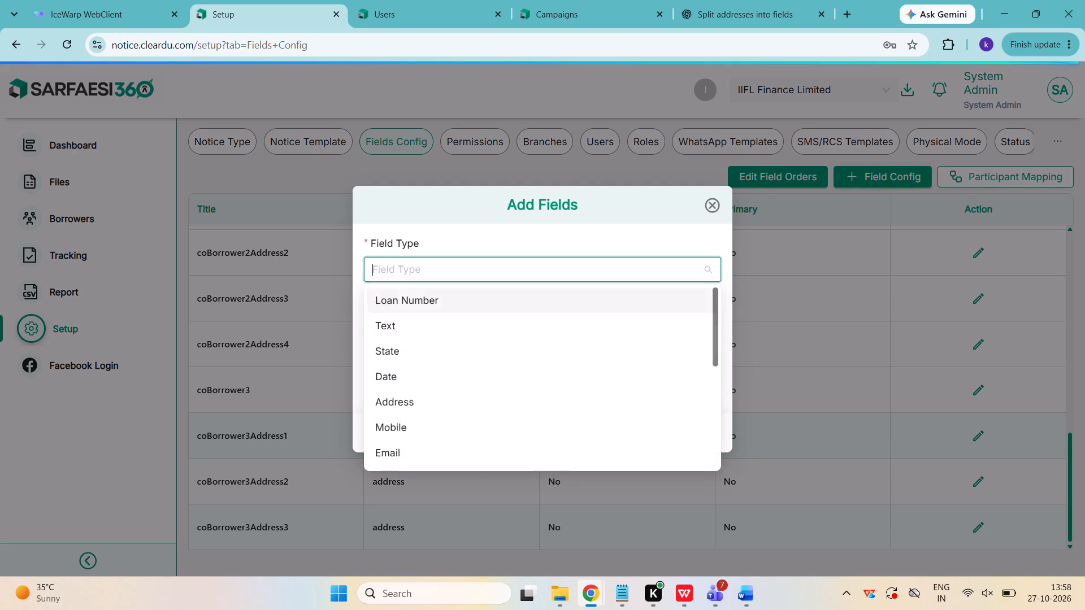
pyautogui.write('ad')
pyautogui.press('Return')
pyautogui.press('Tab')
pyautogui.press('Tab')
pyautogui.hotkey('ctrl', 'v')
pyautogui.press('Tab')
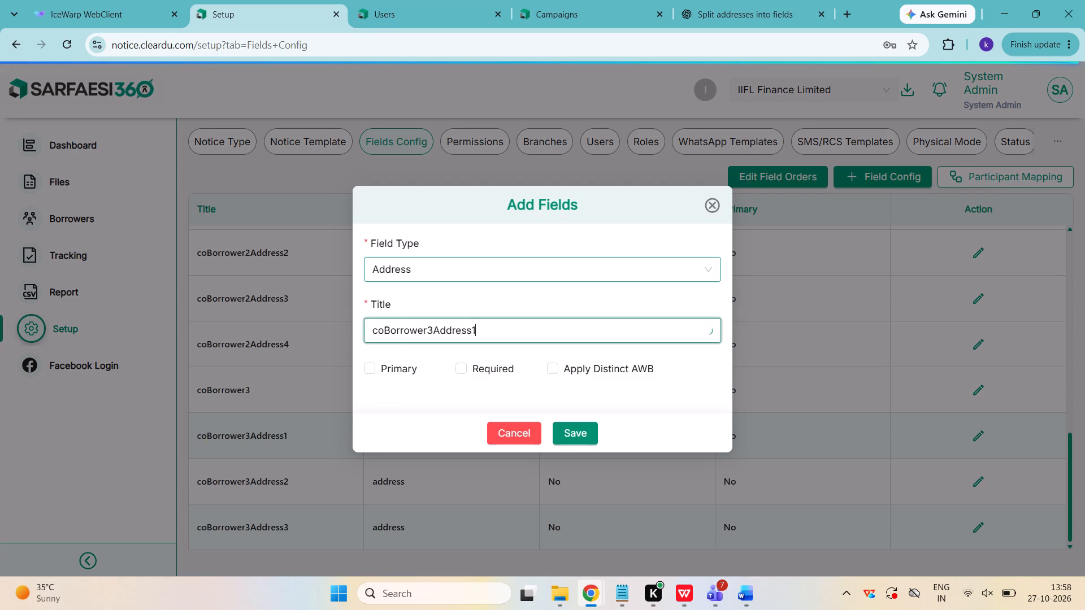
pyautogui.press('Tab')
pyautogui.press('Tab')
pyautogui.press('Tab')
pyautogui.press('Tab')
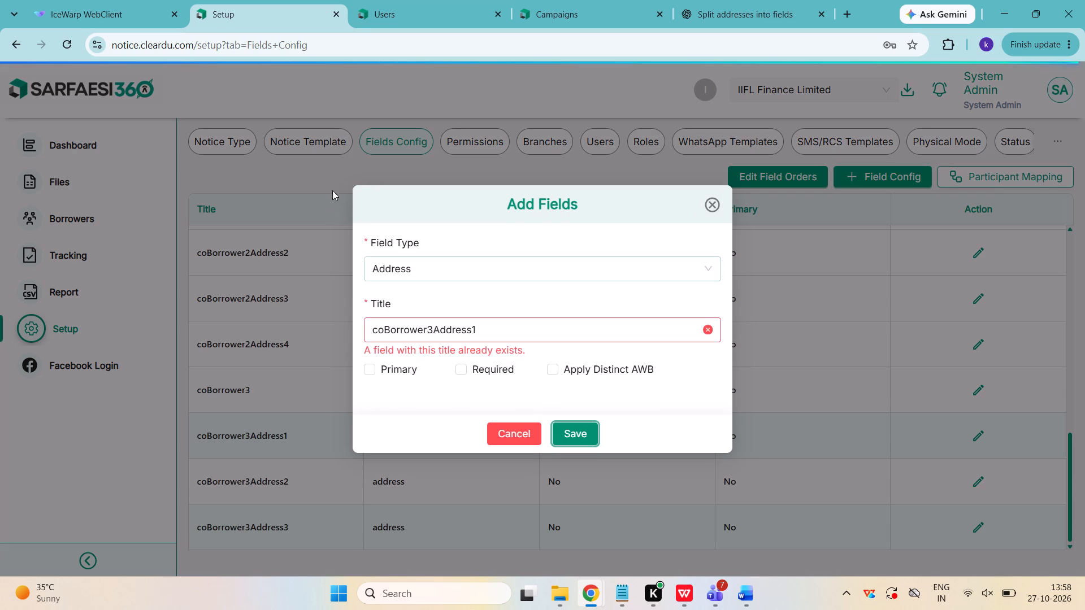
pyautogui.click(504, 326)
pyautogui.press('BackSpace')
pyautogui.press('4')
pyautogui.press('Tab')
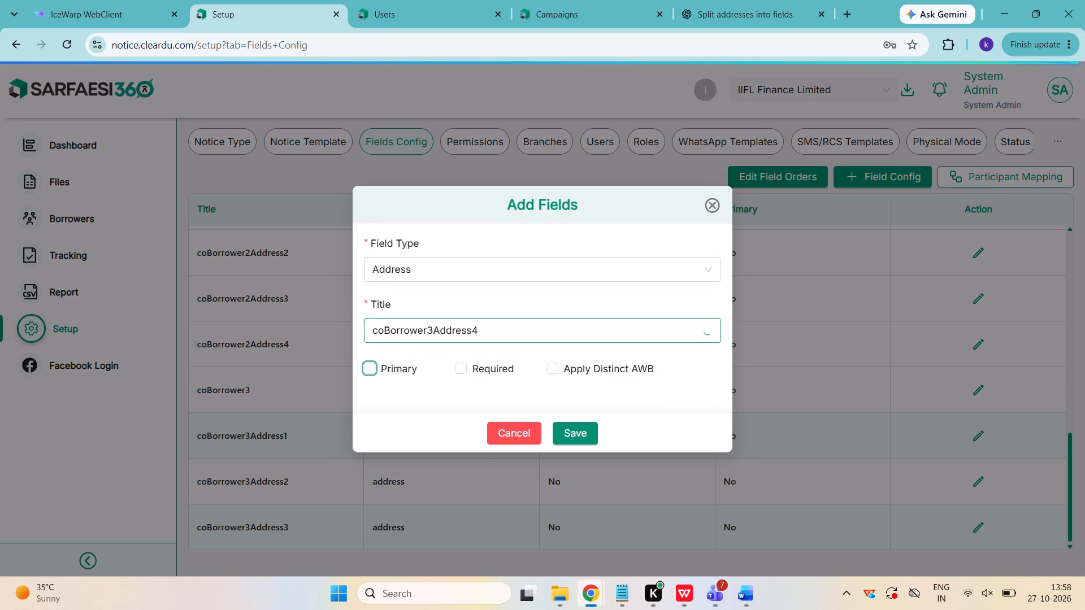
pyautogui.press('Tab')
pyautogui.press('Tab')
pyautogui.press('Tab')
pyautogui.press('Tab')
pyautogui.press('Return')
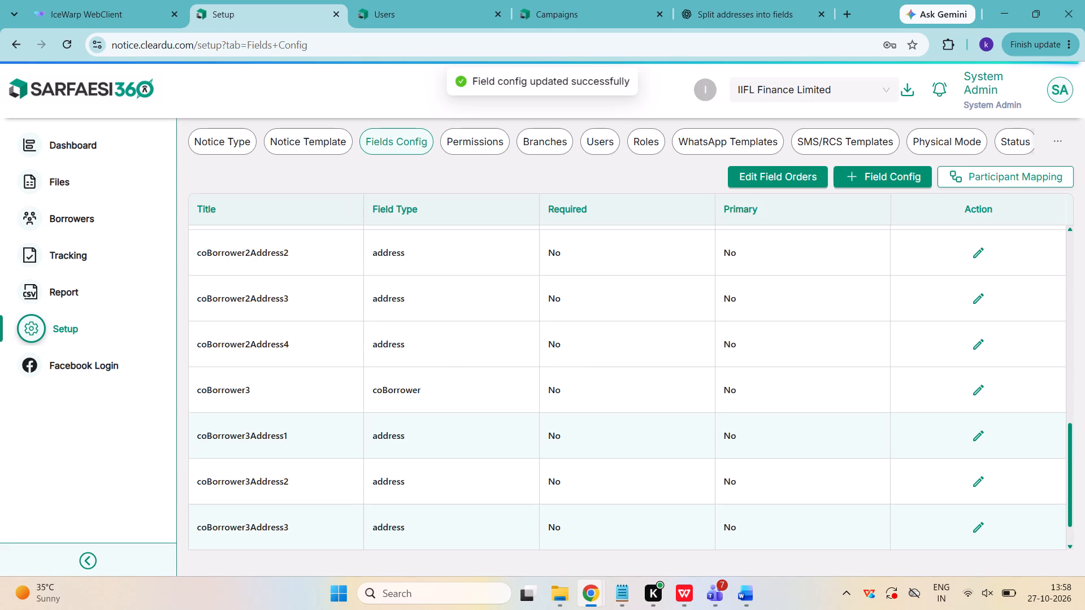
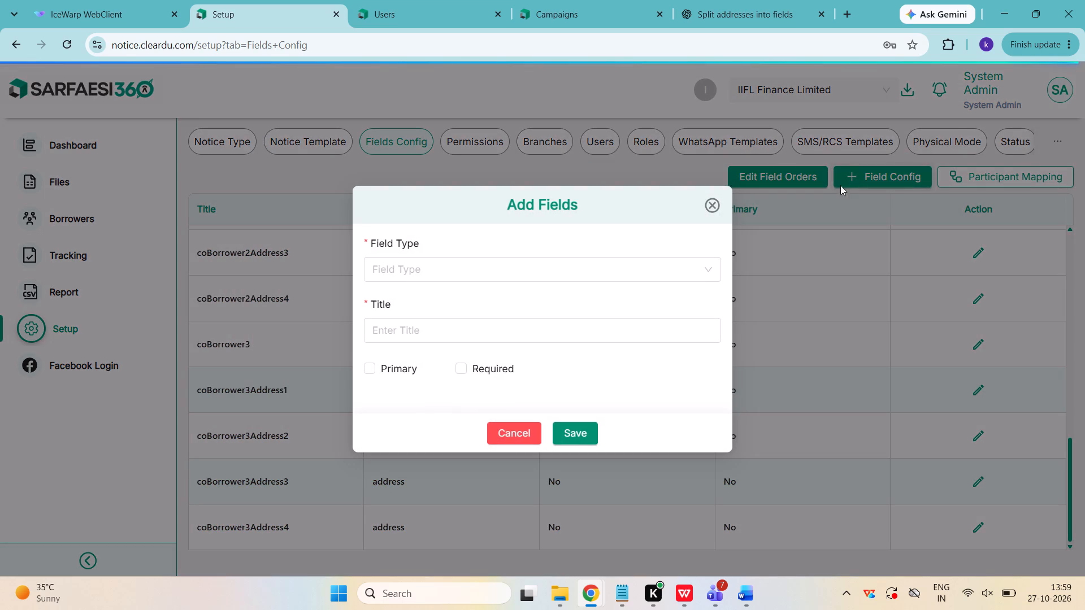
# Add and save a field of type Guarantor titled guarantor1, leaving the Primary and Required options off.
pyautogui.click(488, 272)
pyautogui.write('gura')
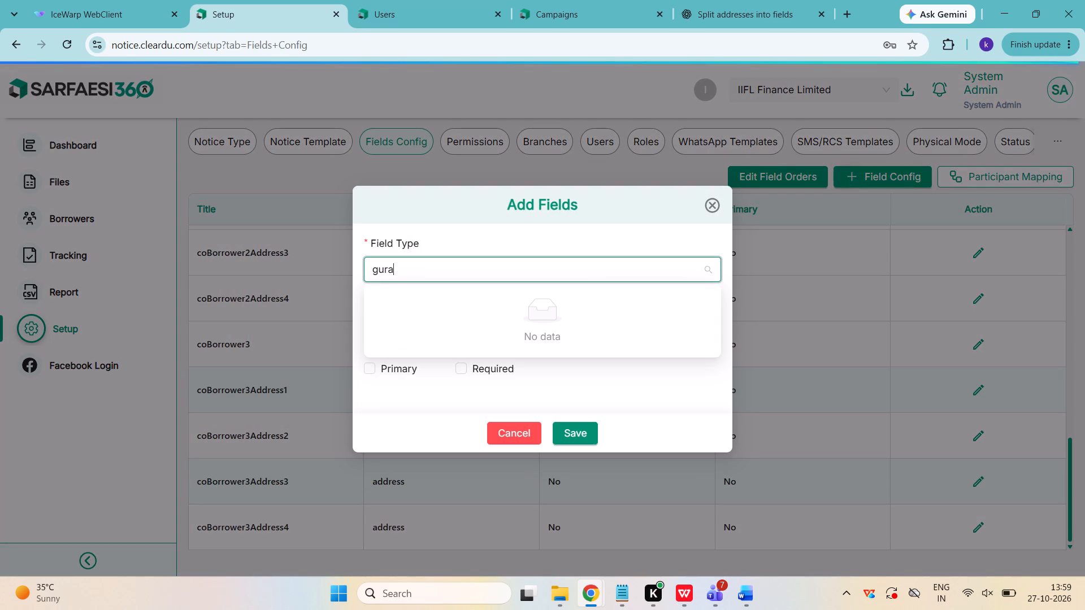
pyautogui.press('BackSpace')
pyautogui.press('BackSpace')
pyautogui.press('Return')
pyautogui.press('Tab')
pyautogui.press('Tab')
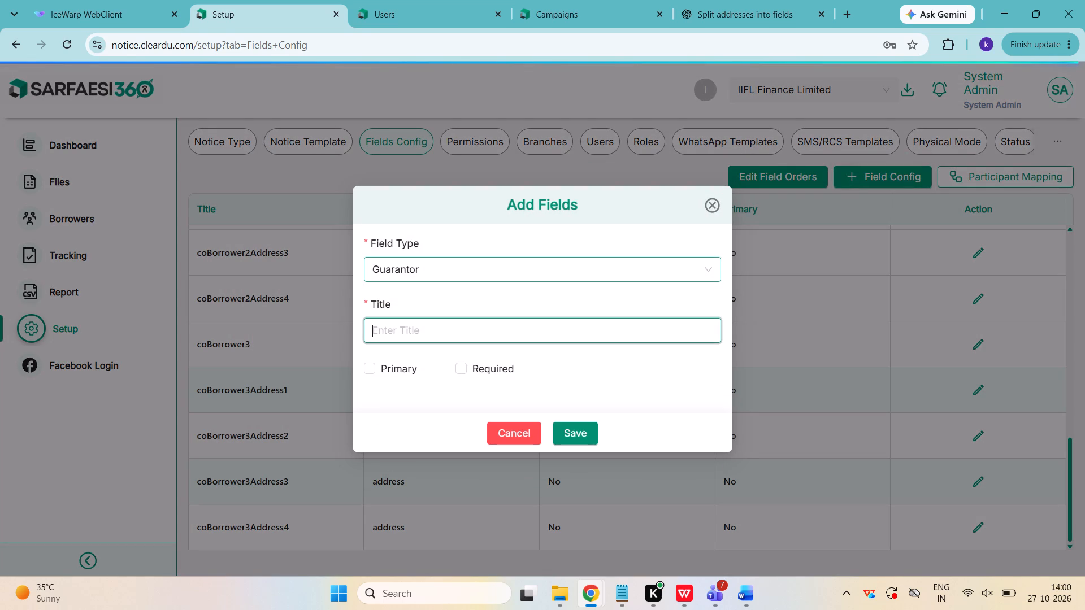
pyautogui.hotkey('ctrl', 'v')
pyautogui.press('Tab')
pyautogui.press('Tab')
pyautogui.press('Tab')
pyautogui.press('Tab')
pyautogui.press('Return')
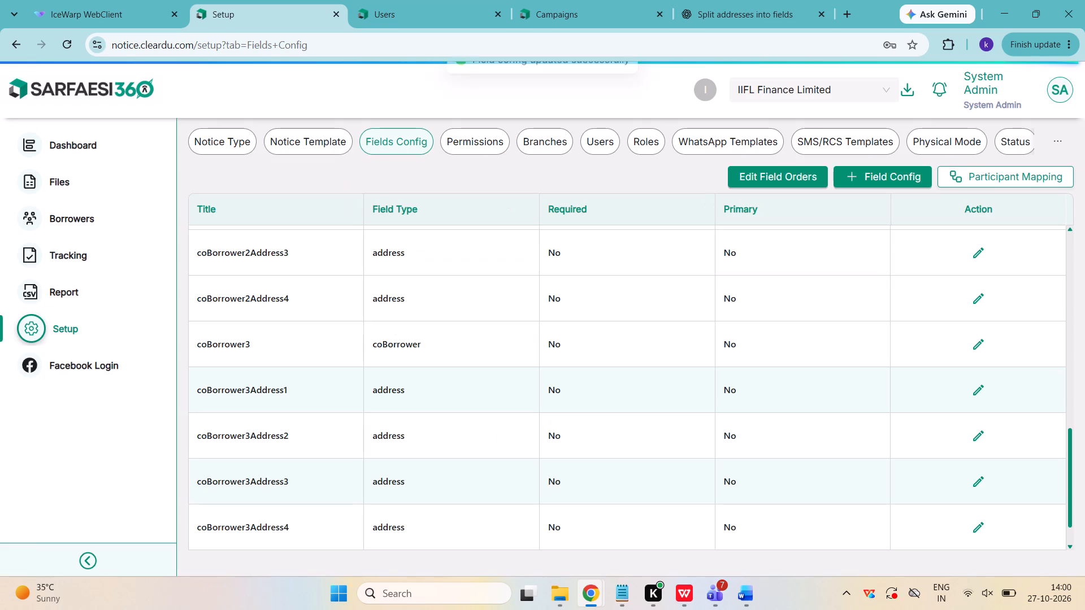
# Open a blank form for adding another field to the configuration.
pyautogui.scroll(-3, 628, 406)
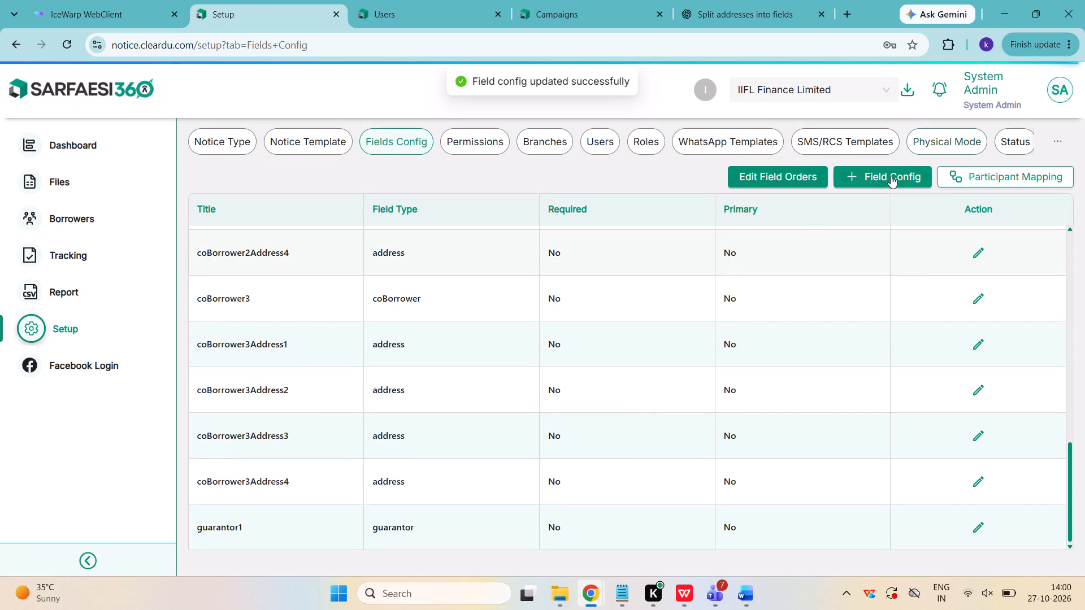
pyautogui.click(890, 176)
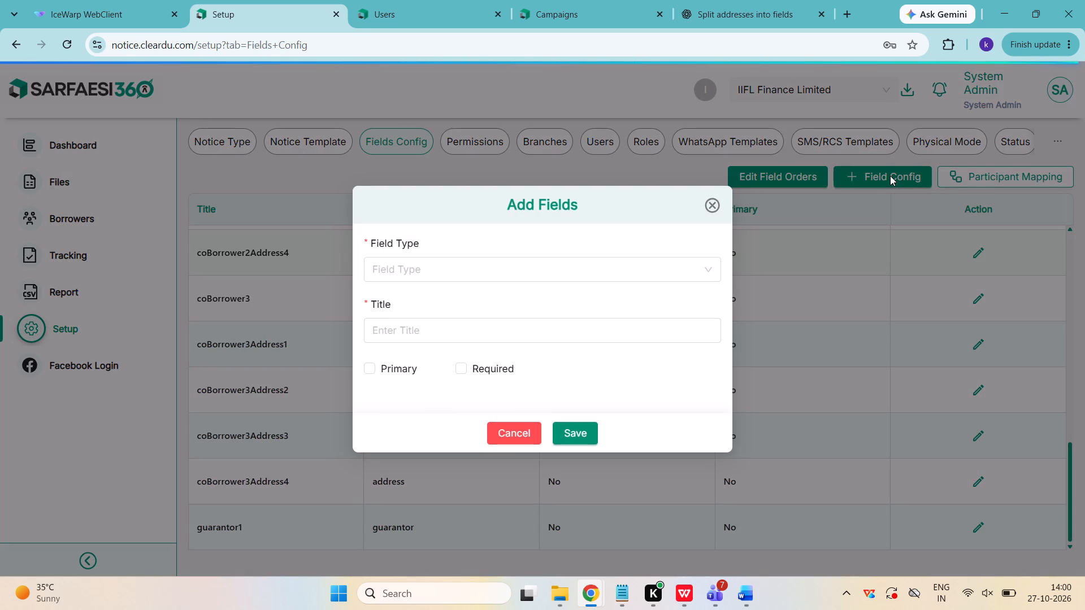
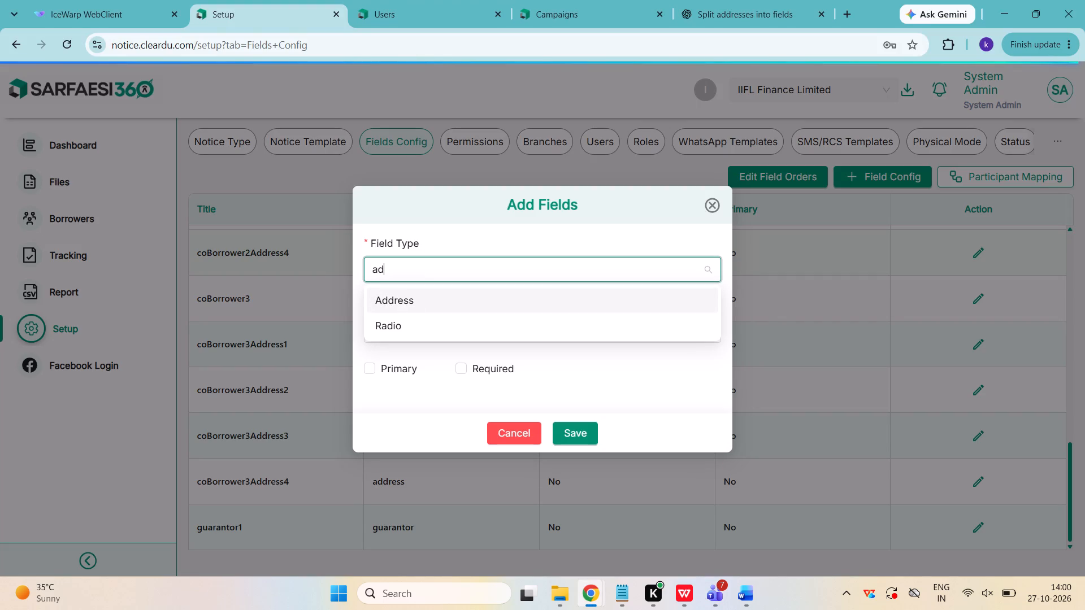
# Add and save an Address field titled guarantor1Address1, leaving Primary, Required and Apply Distinct AWB off.
pyautogui.press('Return')
pyautogui.press('Tab')
pyautogui.press('Tab')
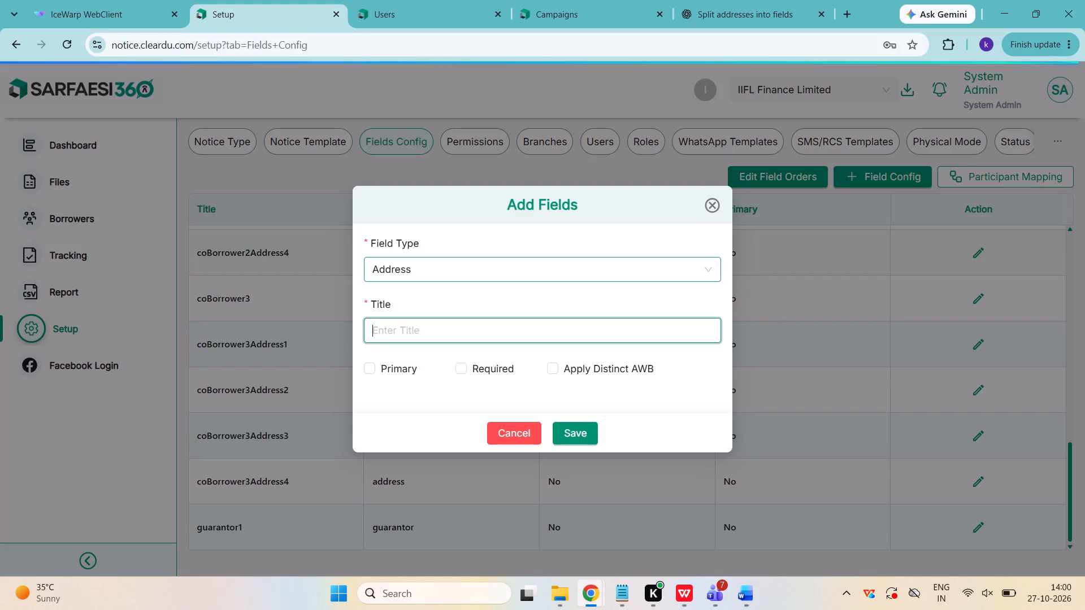
pyautogui.hotkey('ctrl', 'v')
pyautogui.press('Tab')
pyautogui.press('Tab')
pyautogui.press('Tab')
pyautogui.press('Tab')
pyautogui.press('Tab')
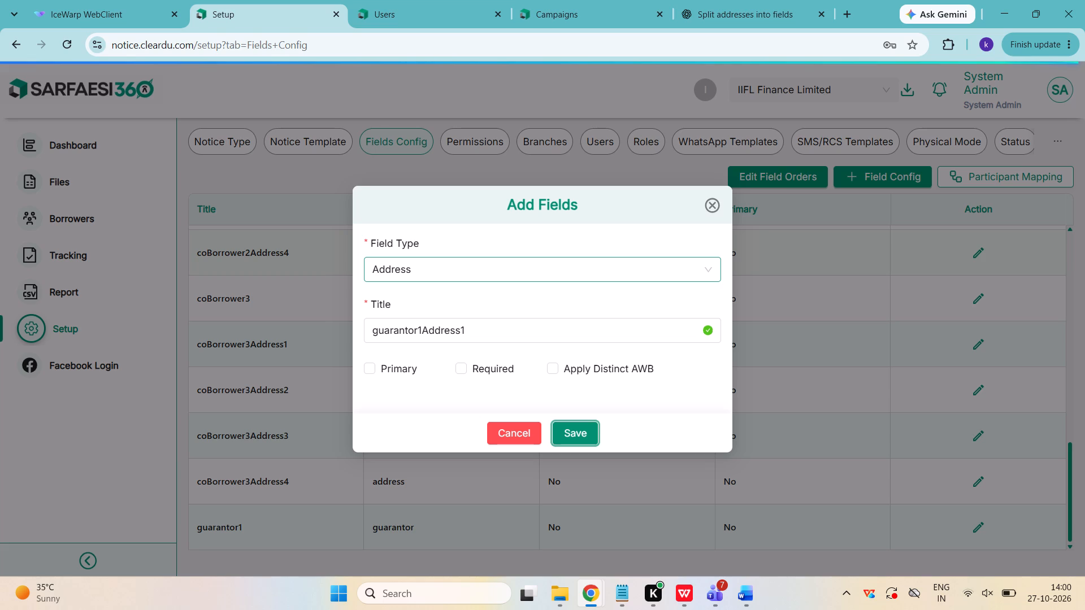
pyautogui.press('Return')
pyautogui.scroll(-3, 509, 237)
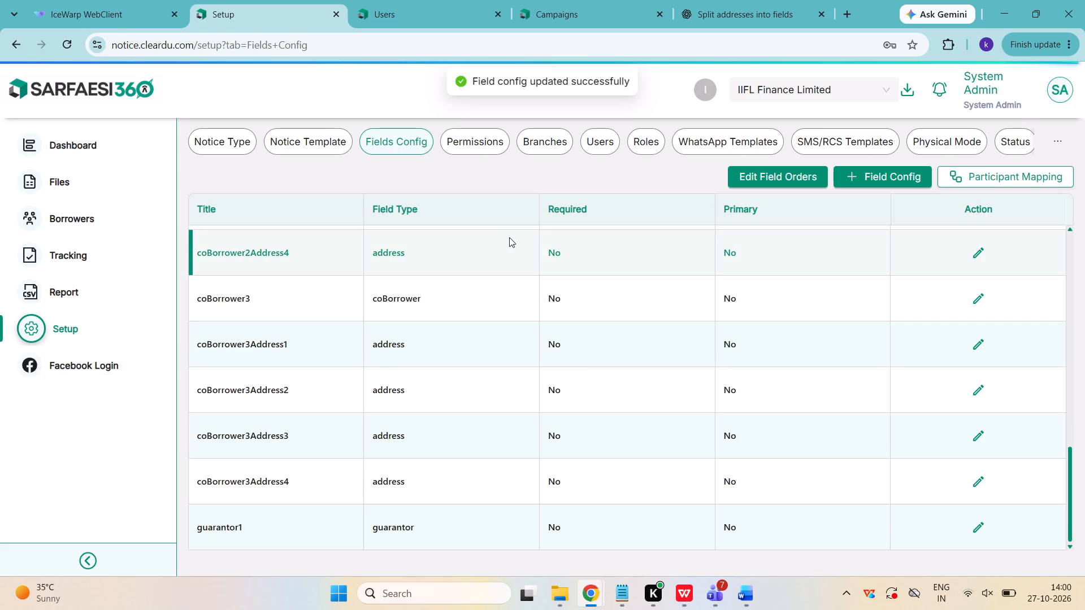
pyautogui.scroll(-1, 509, 237)
# Open a blank form for adding another field to IIFL Finance Limited's configuration.
pyautogui.click(862, 173)
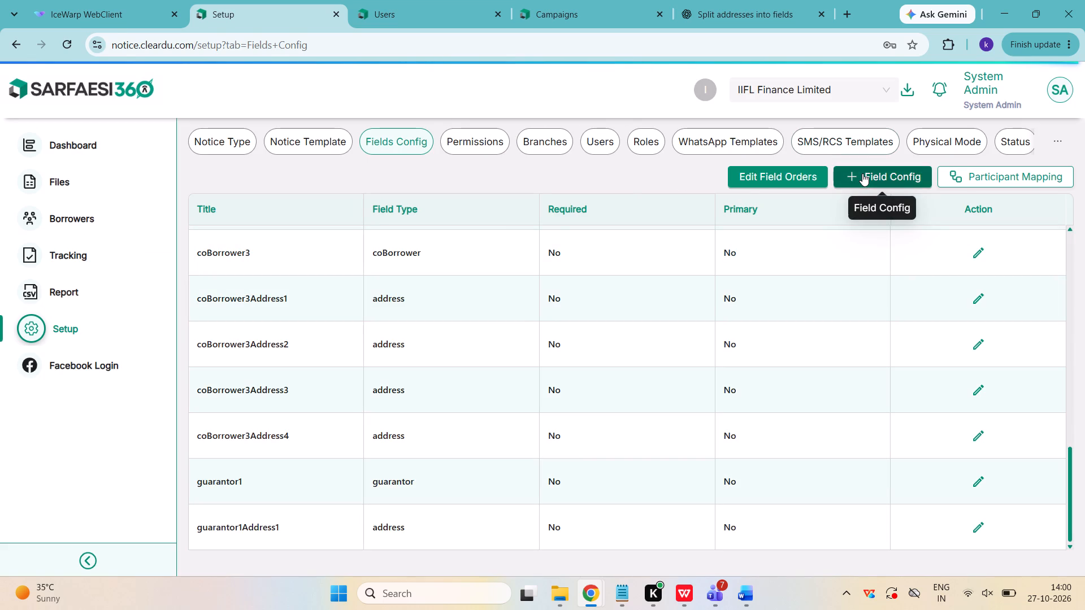
# Look through Muthoot Housing Finance's fields configuration in the incognito window down to its last fields, and return to IIFL Finance Limited's form.
pyautogui.hotkey('alt', 'Tab')
pyautogui.hotkey('alt', 'Tab')
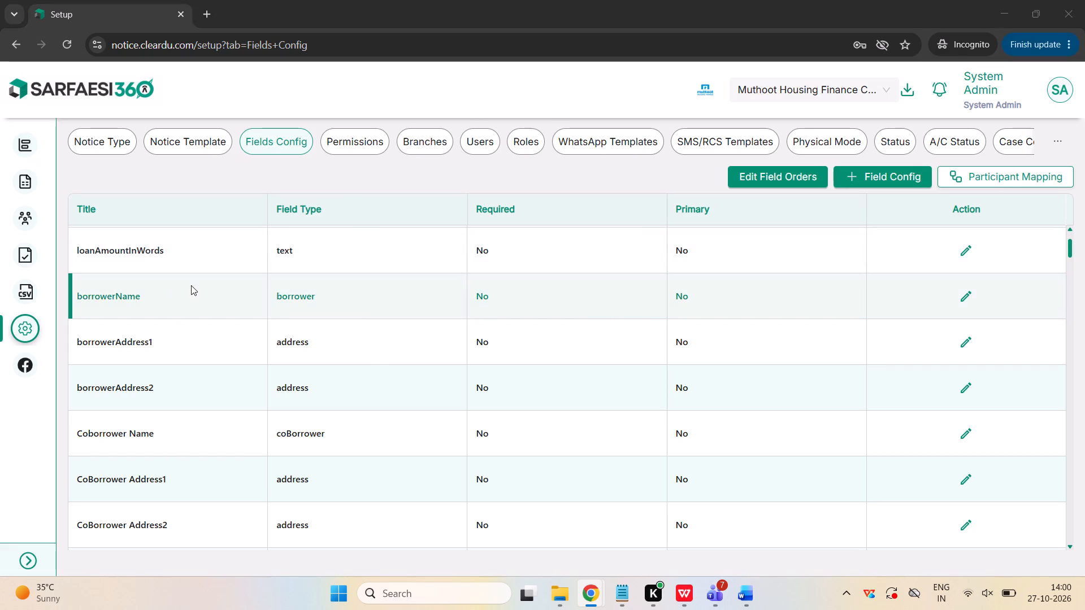
pyautogui.hotkey('alt', 'Tab')
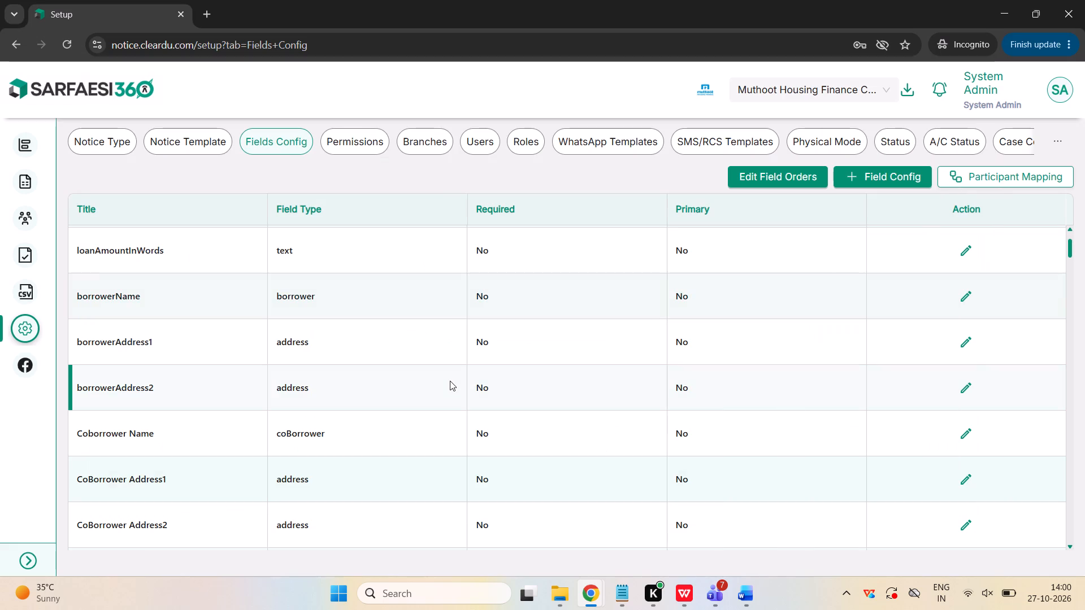
pyautogui.hotkey('alt', 'Tab')
pyautogui.hotkey('alt', 'Tab')
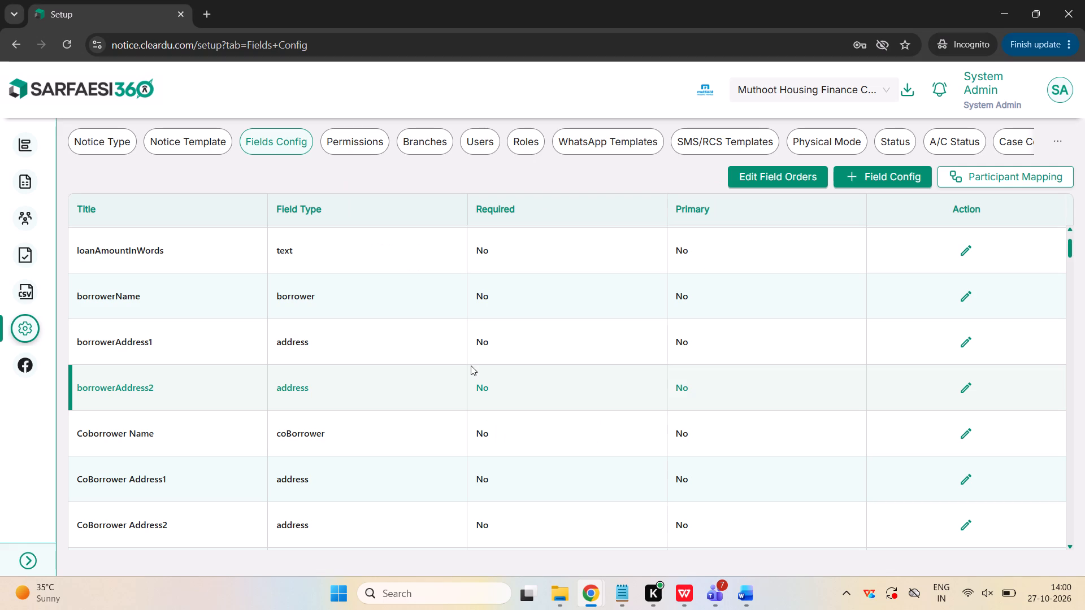
pyautogui.scroll(-20, 462, 435)
pyautogui.scroll(-2, 462, 435)
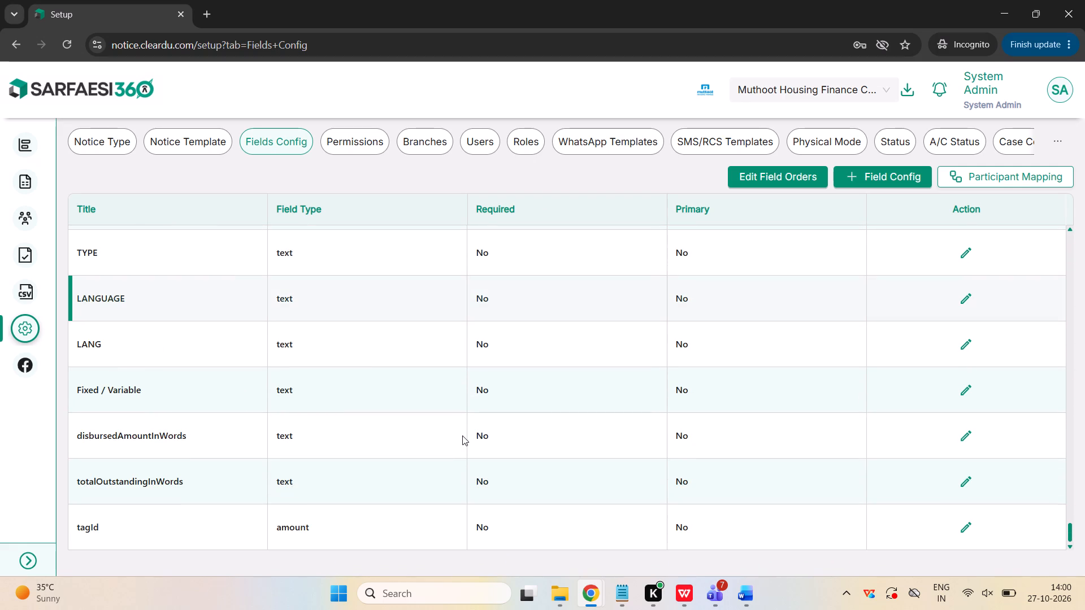
pyautogui.scroll(-7, 462, 435)
pyautogui.hotkey('alt', 'Tab')
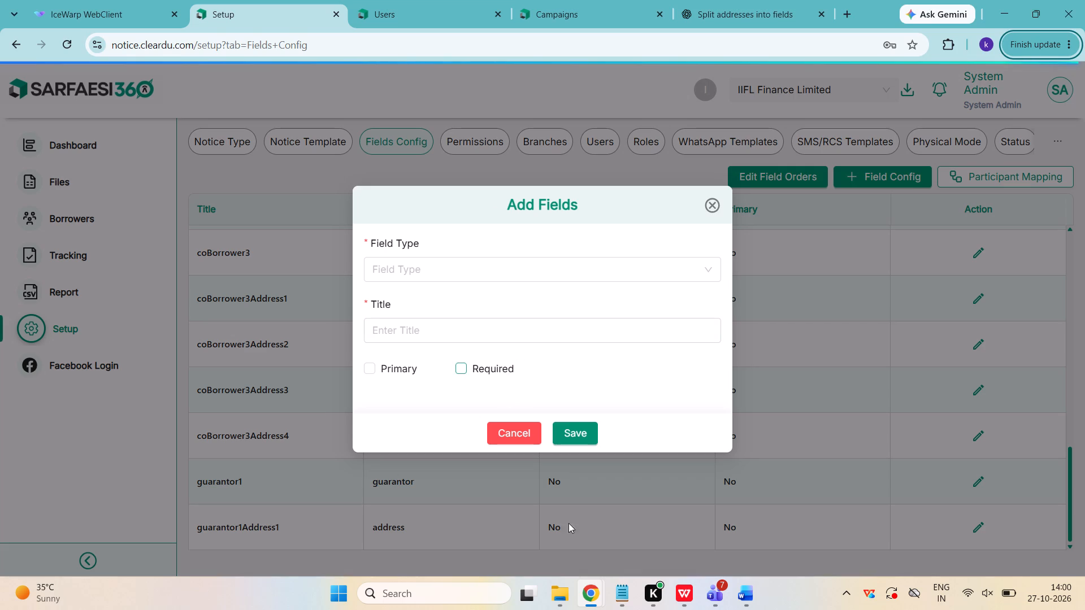
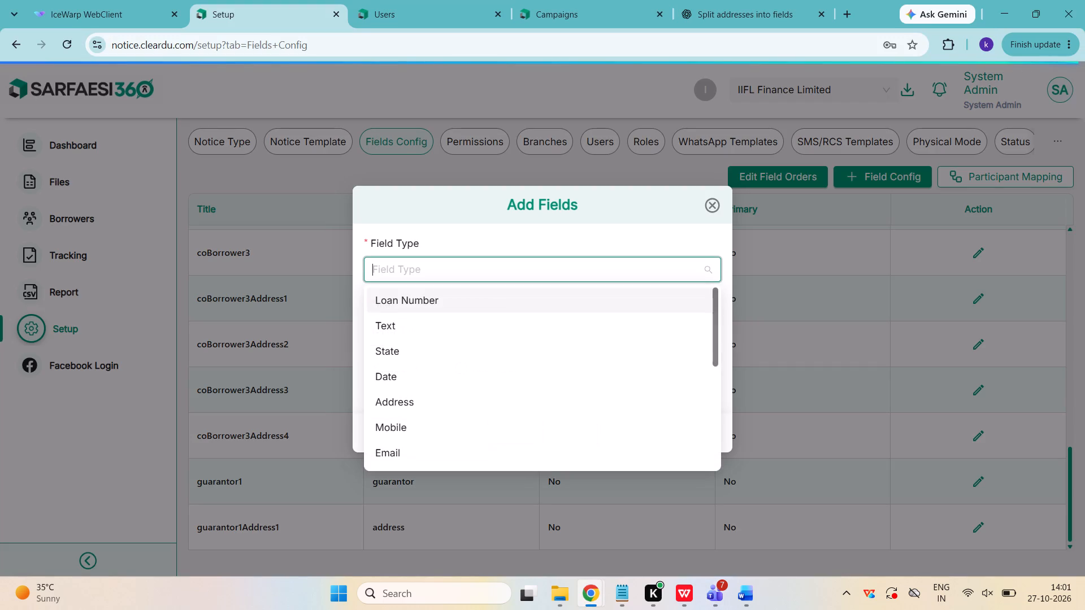
# Add and save an Address field titled guarantor1Address2, leaving Primary, Required and Apply Distinct AWB off.
pyautogui.write('add')
pyautogui.press('Return')
pyautogui.press('Tab')
pyautogui.press('Tab')
pyautogui.hotkey('ctrl', 'v')
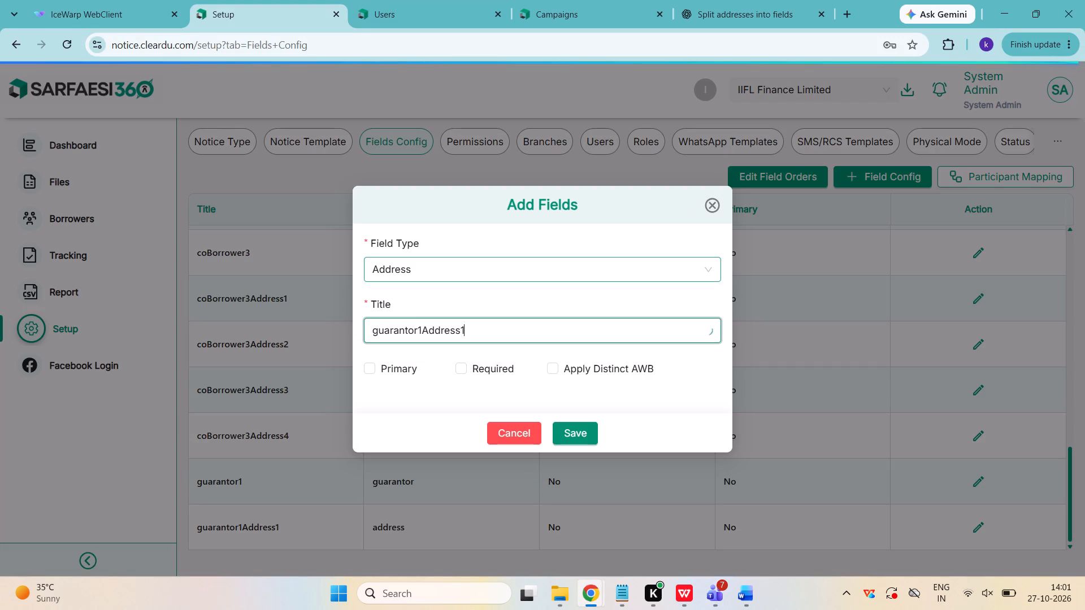
pyautogui.press('BackSpace')
pyautogui.press('2')
pyautogui.press('Tab')
pyautogui.press('Tab')
pyautogui.press('Tab')
pyautogui.press('Tab')
pyautogui.press('Tab')
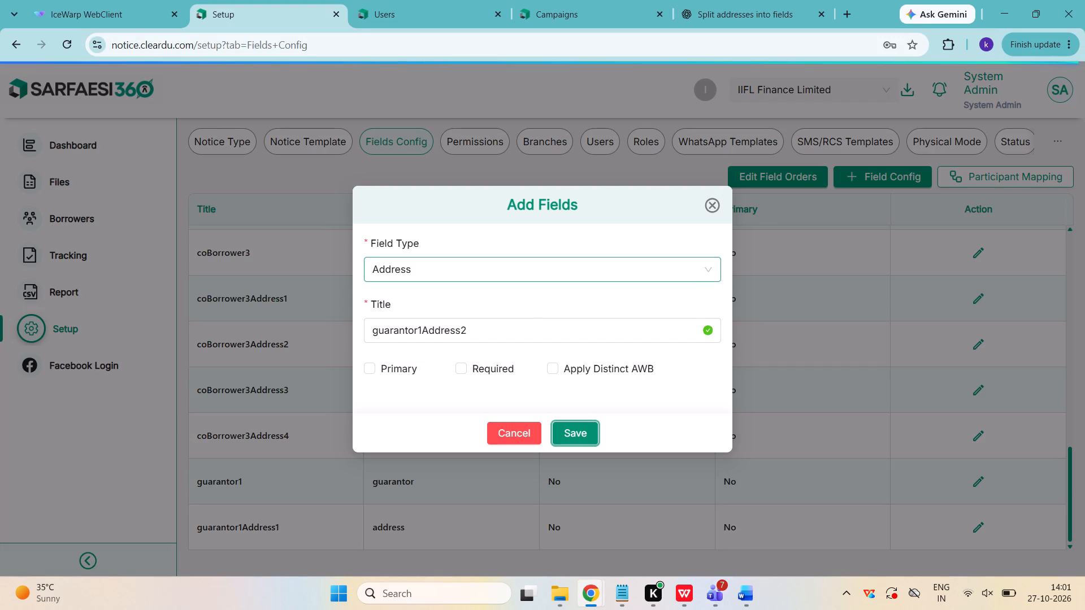
pyautogui.press('Return')
# Start another new field for IIFL Finance Limited with type Address and guarantor1Address1 filled in as the title.
pyautogui.scroll(-5, 558, 357)
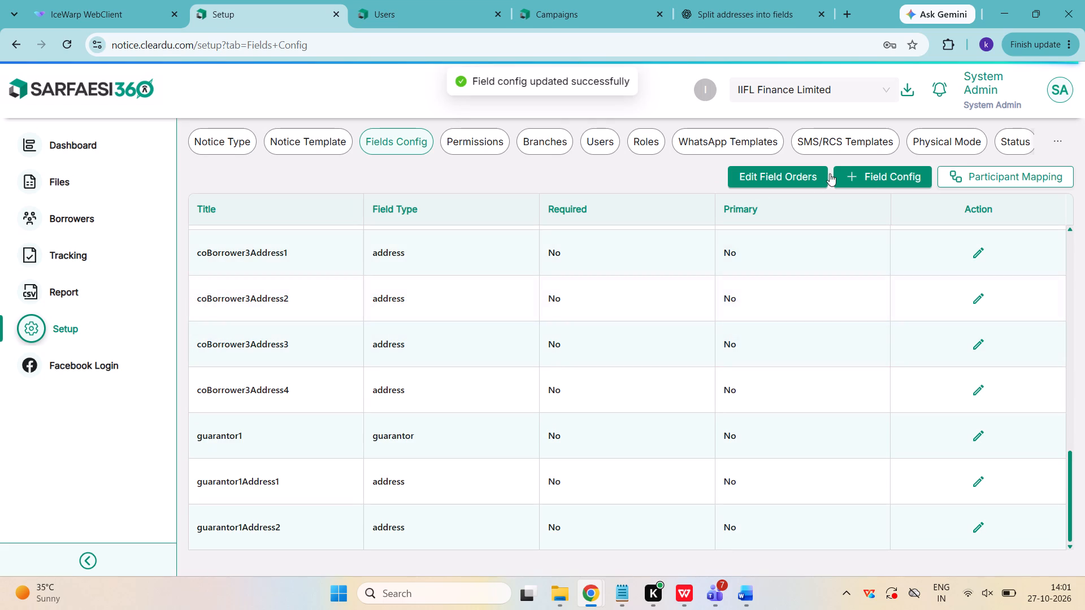
pyautogui.click(861, 181)
pyautogui.click(402, 276)
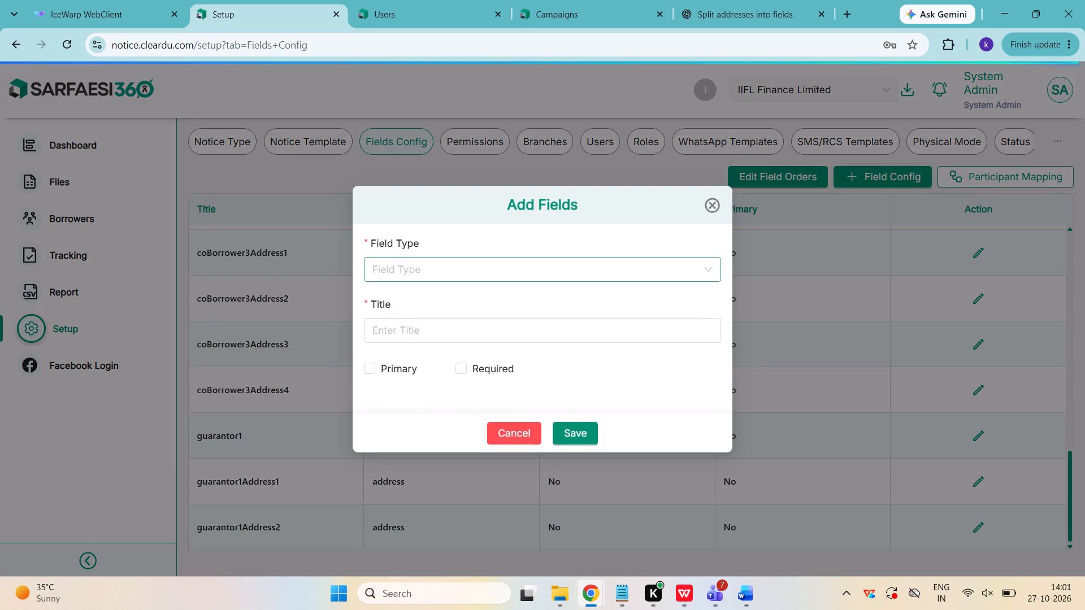
pyautogui.write('add')
pyautogui.press('Return')
pyautogui.press('Tab')
pyautogui.press('Tab')
pyautogui.hotkey('ctrl', 'v')
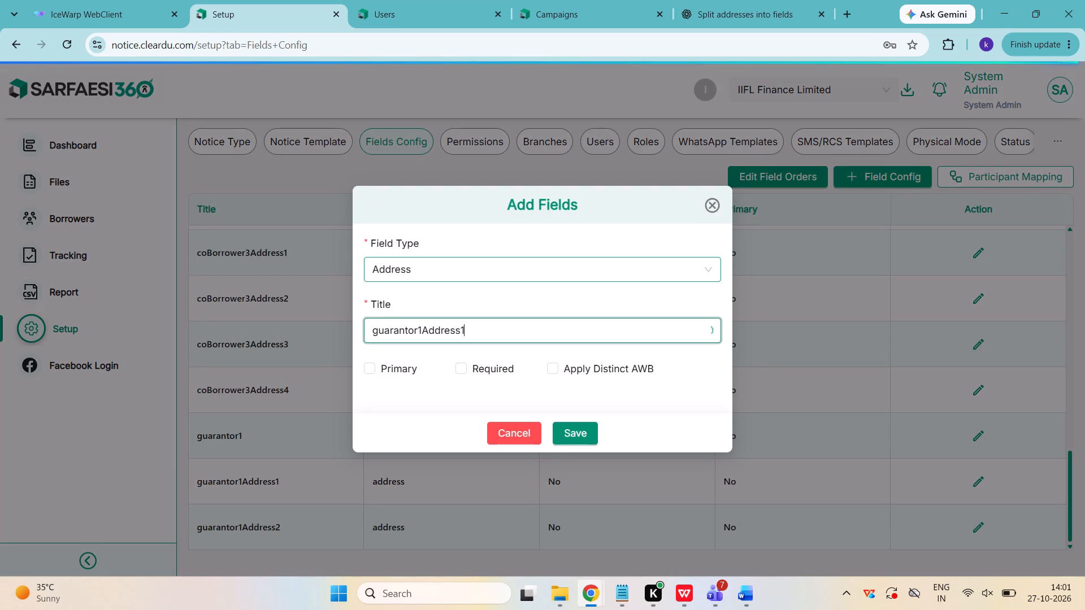
pyautogui.press('Tab')
pyautogui.press('Tab')
pyautogui.press('Tab')
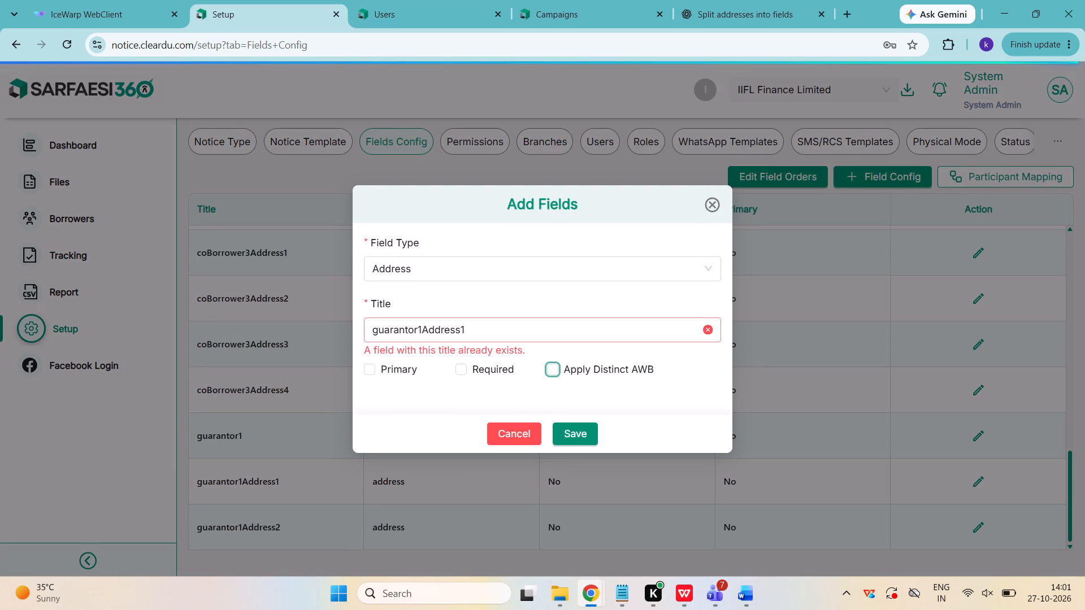
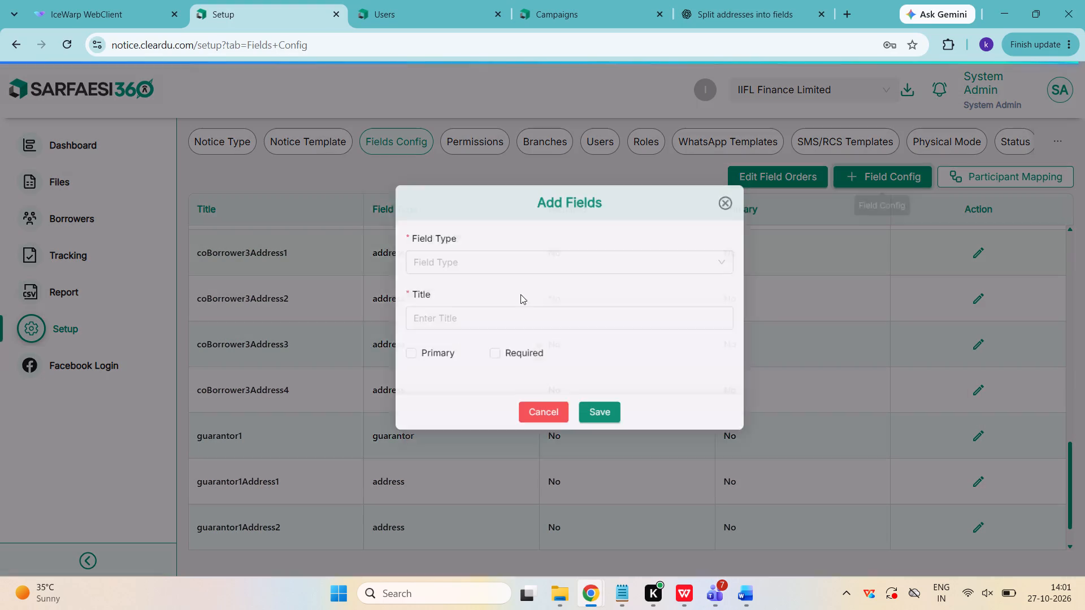
# Add and save an Address field titled guarantor1Address4, leaving Primary, Required and Apply Distinct AWB off.
pyautogui.click(437, 279)
pyautogui.write('da')
pyautogui.press('BackSpace')
pyautogui.press('BackSpace')
pyautogui.write('ad')
pyautogui.press('Return')
pyautogui.press('Tab')
pyautogui.press('Tab')
pyautogui.hotkey('ctrl', 'v')
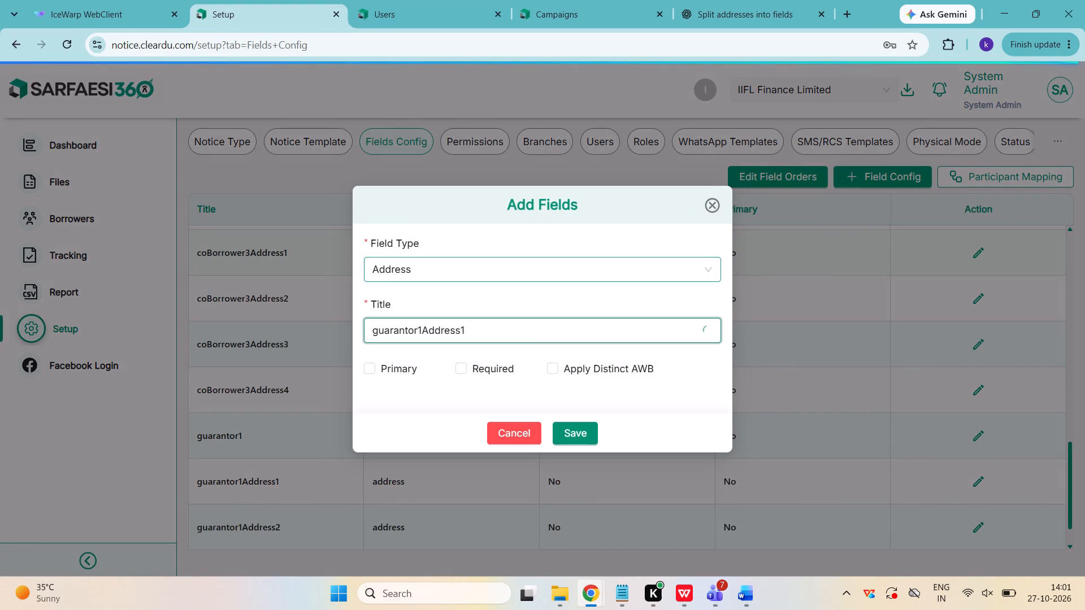
pyautogui.press('BackSpace')
pyautogui.press('4')
pyautogui.press('Tab')
pyautogui.press('Tab')
pyautogui.press('Tab')
pyautogui.press('Tab')
pyautogui.press('Tab')
pyautogui.press('Return')
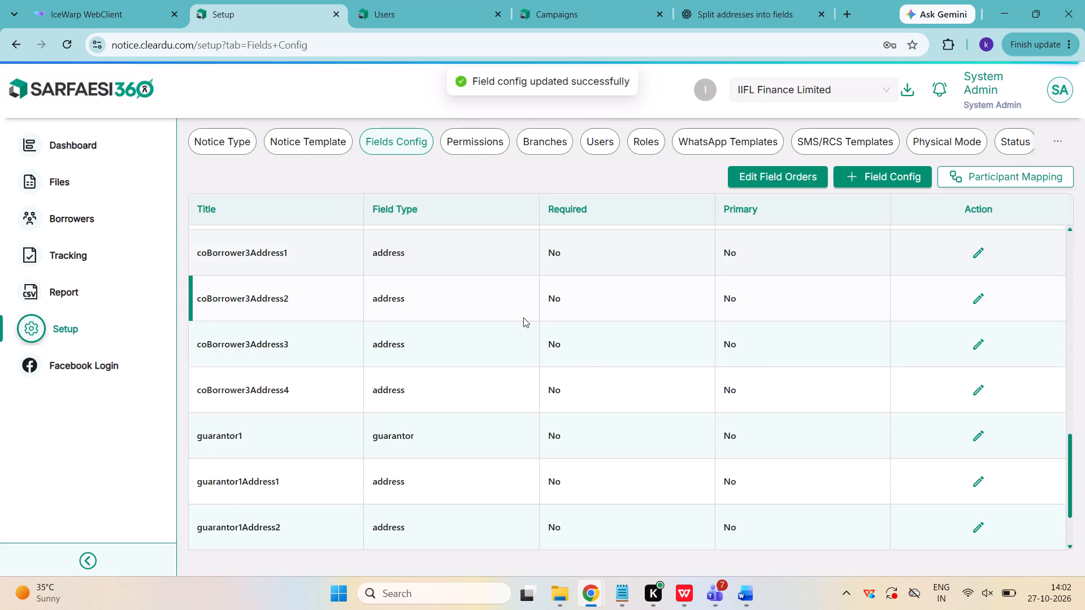
pyautogui.scroll(-7, 539, 350)
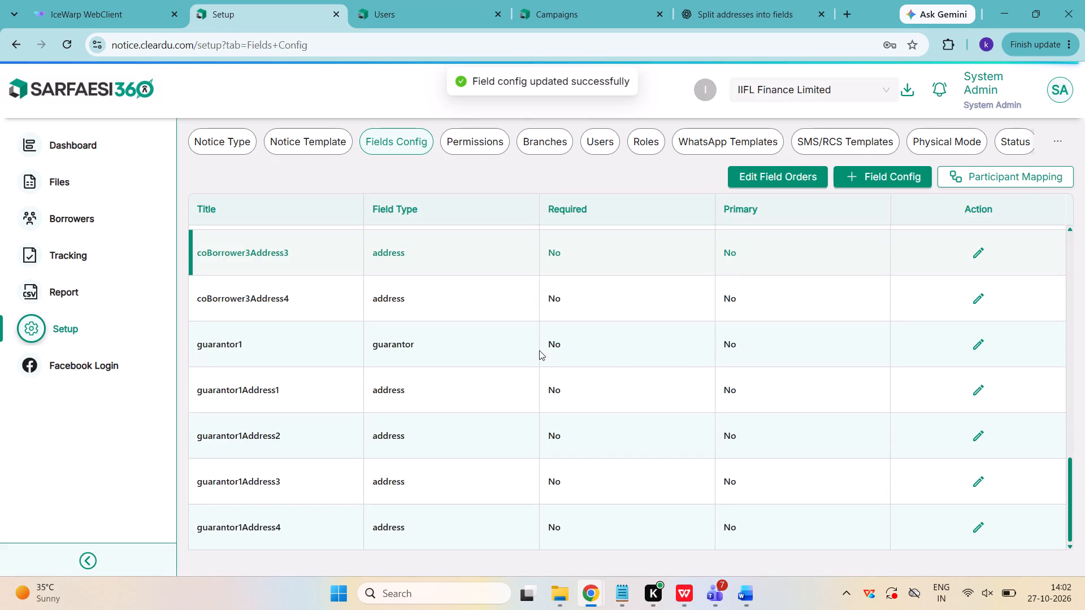
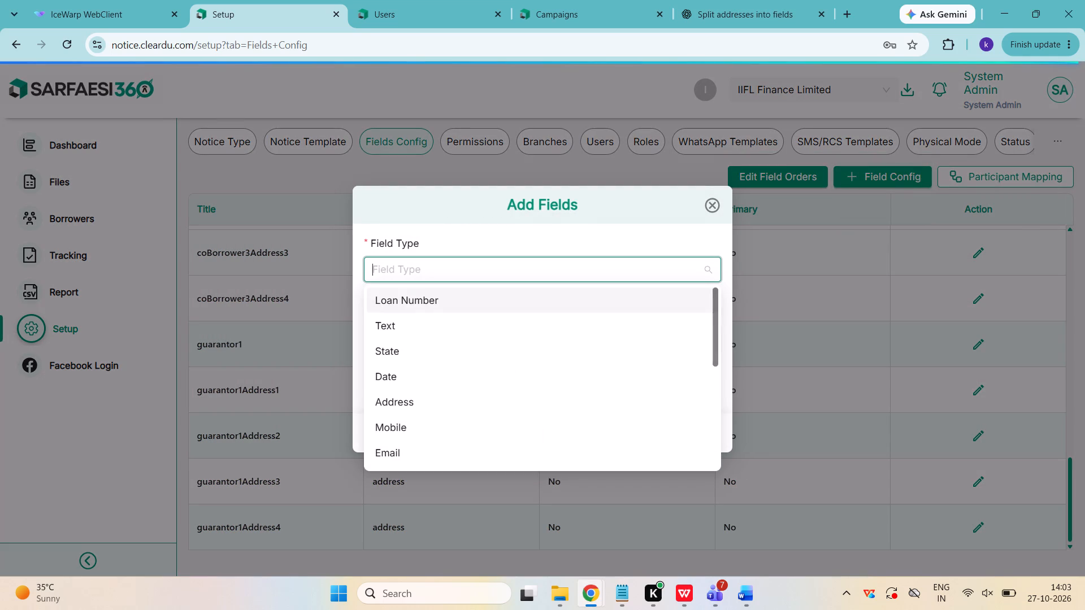
# Add a Guarantor field titled guarantor2, leaving Primary and Required off.
pyautogui.write('gura')
pyautogui.press('BackSpace')
pyautogui.press('BackSpace')
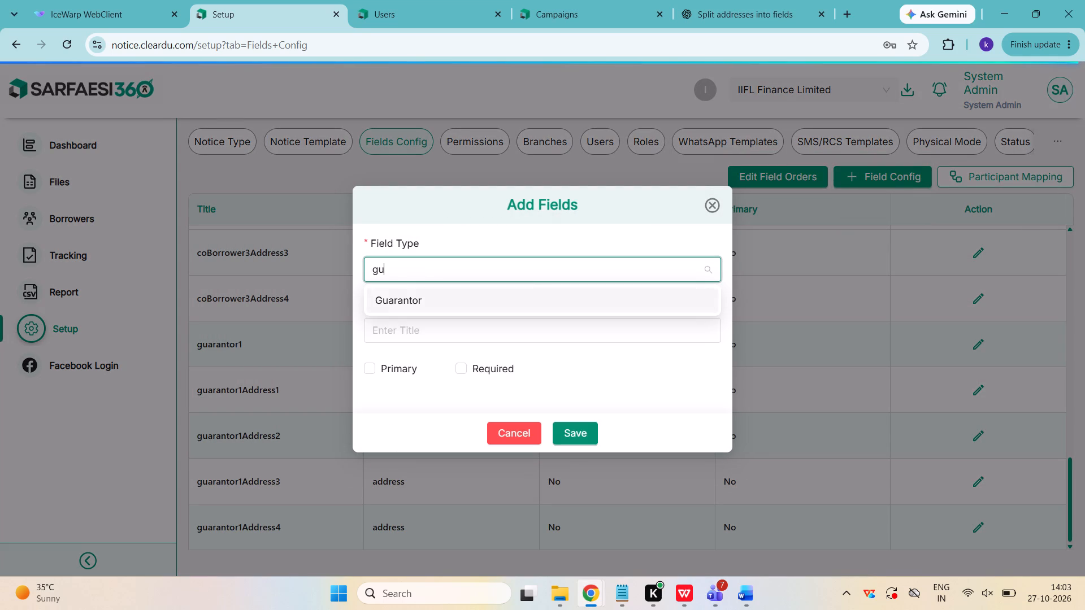
pyautogui.press('Return')
pyautogui.press('Tab')
pyautogui.press('Tab')
pyautogui.hotkey('ctrl', 'v')
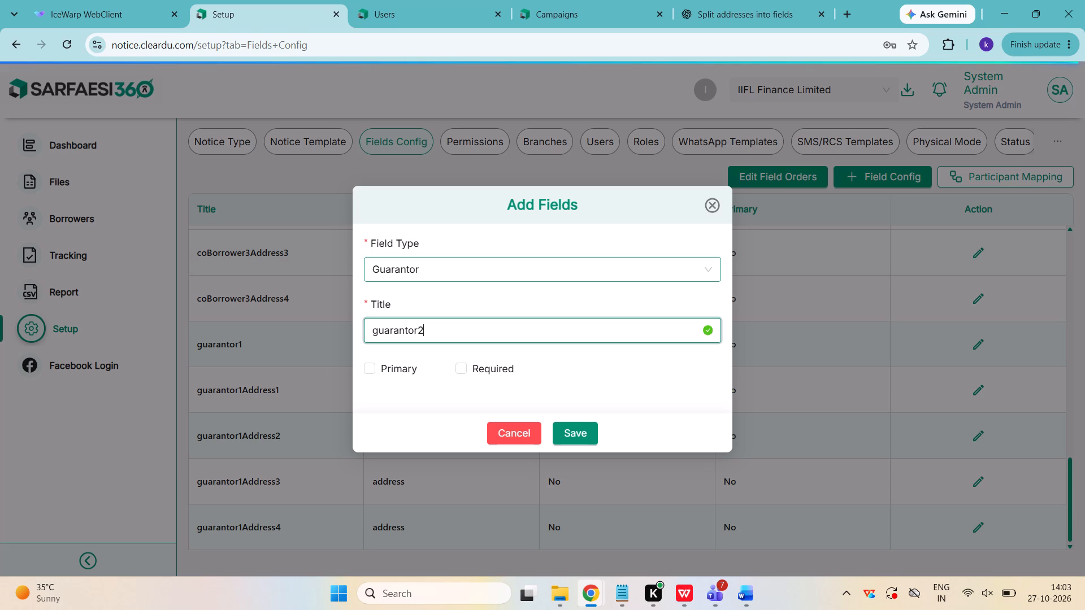
pyautogui.press('Tab')
pyautogui.press('Tab')
pyautogui.press('Tab')
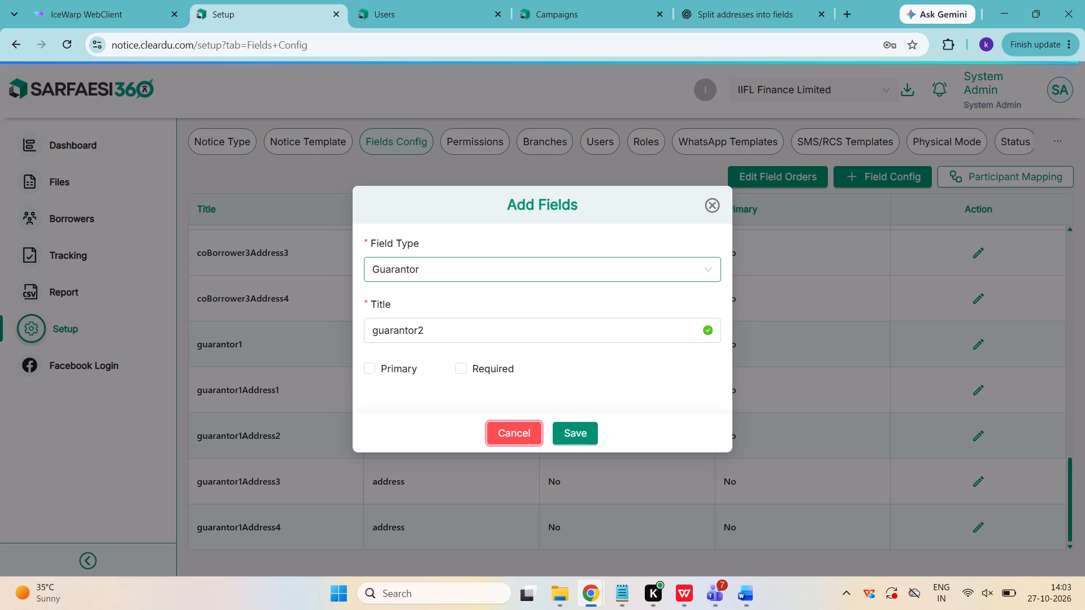
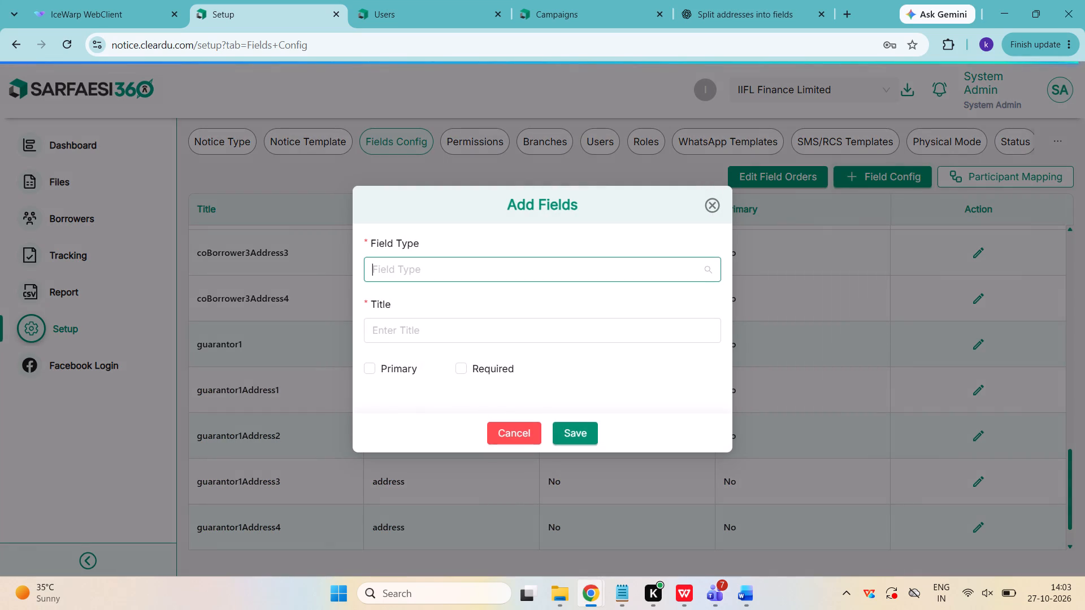
# Start another field configuration entry after guarantor2, setting its field type to Address.
pyautogui.write('add')
pyautogui.press('Return')
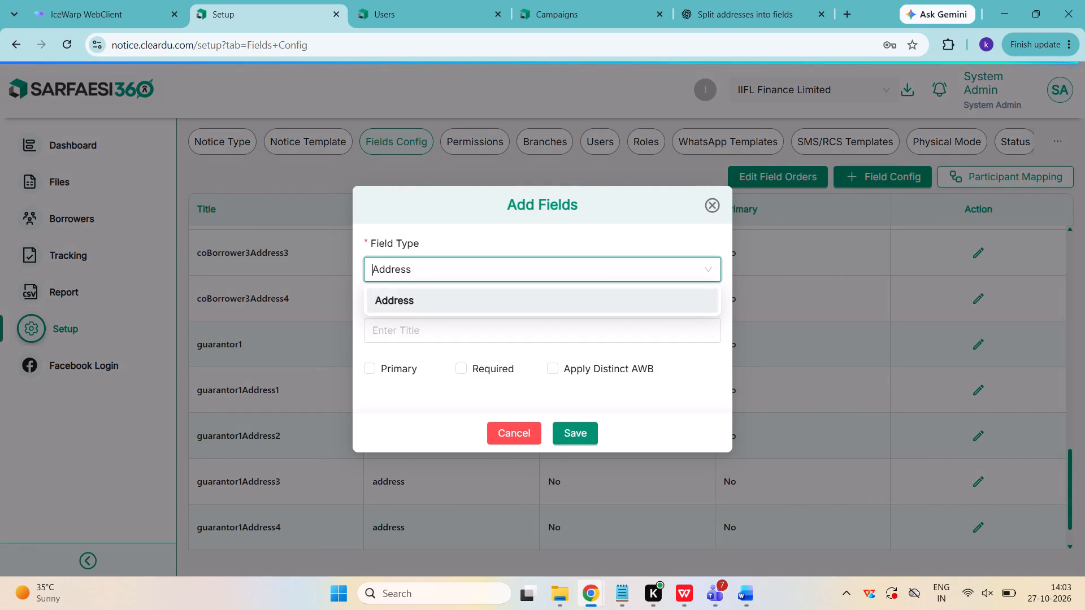
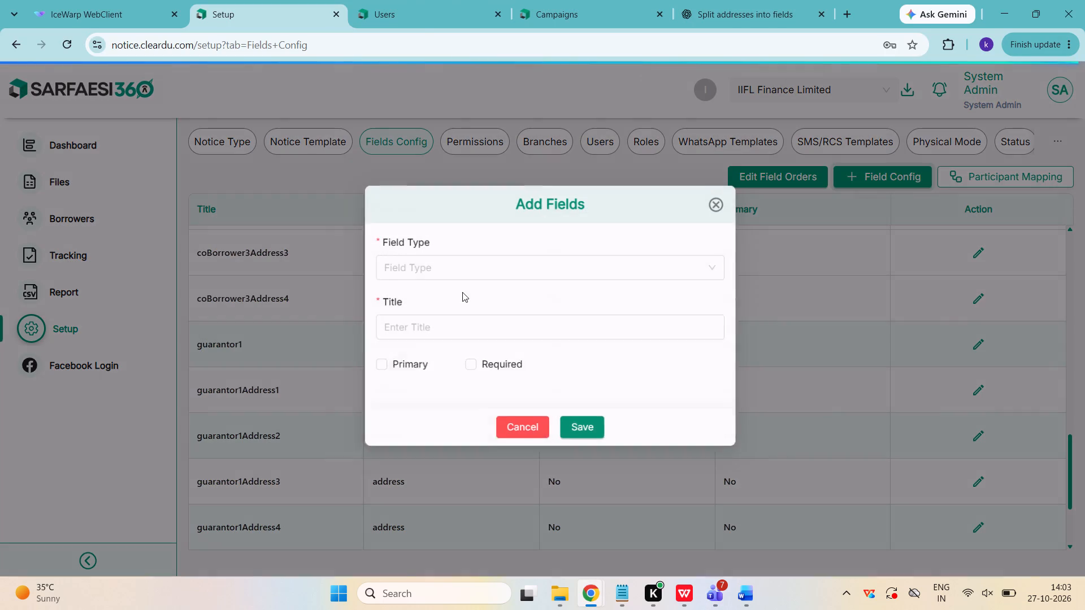
# Complete the new field entry with type Address and title guarantor2Address3, and save it.
pyautogui.click(429, 281)
pyautogui.write('add')
pyautogui.press('Return')
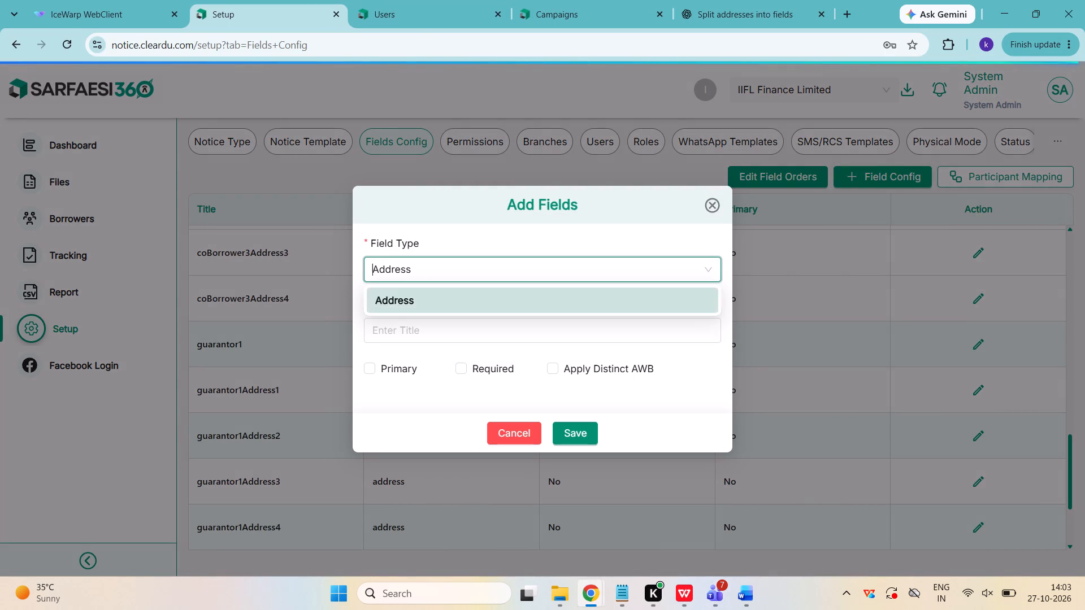
pyautogui.press('Tab')
pyautogui.press('Tab')
pyautogui.hotkey('ctrl', 'v')
pyautogui.press('BackSpace')
pyautogui.press('3')
pyautogui.press('Tab')
pyautogui.press('Tab')
pyautogui.press('Tab')
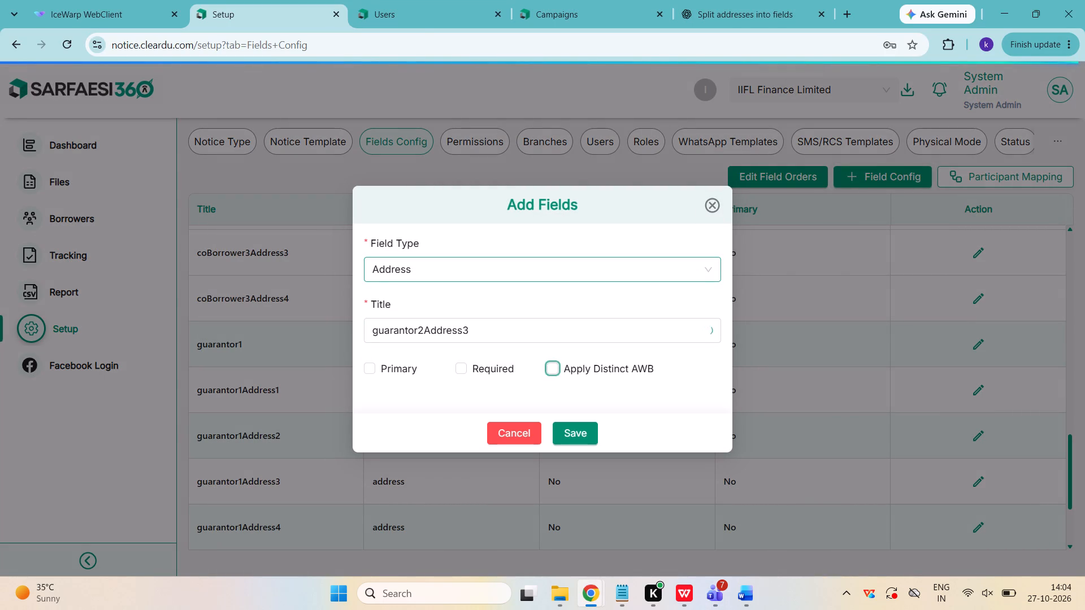
pyautogui.press('Tab')
pyautogui.press('Tab')
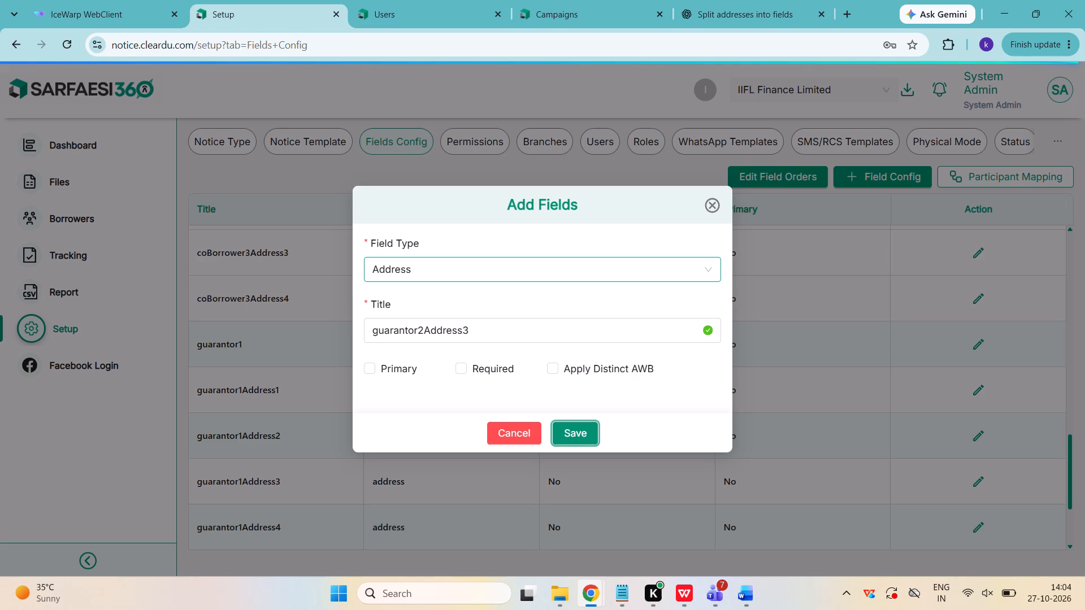
pyautogui.press('Return')
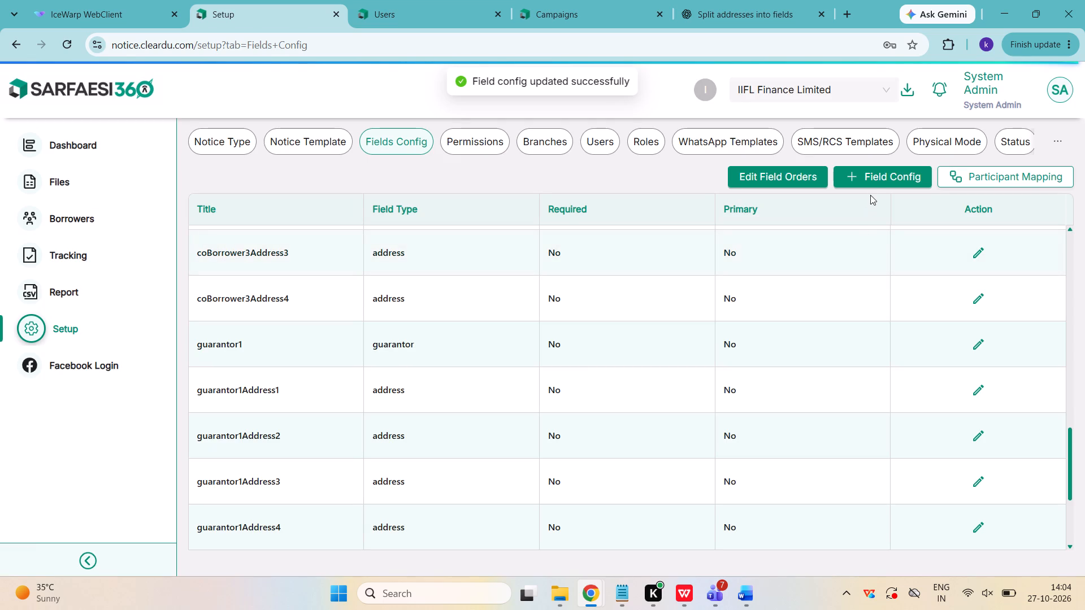
# Add another field configuration of type Address titled guarantor2Address4 and save it.
pyautogui.click(872, 181)
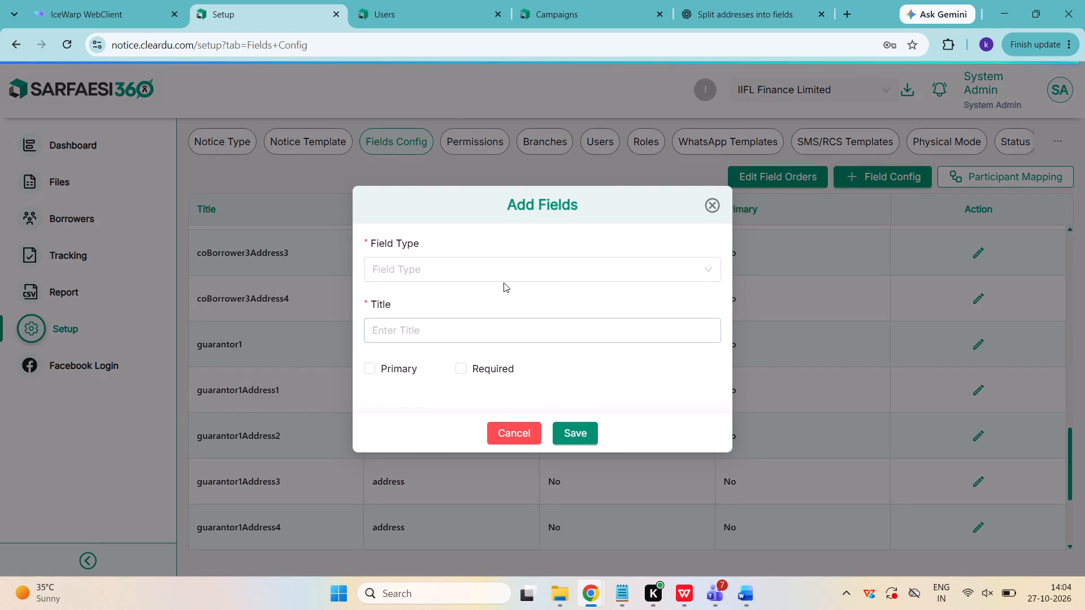
pyautogui.click(501, 274)
pyautogui.hotkey('ctrl', 'v')
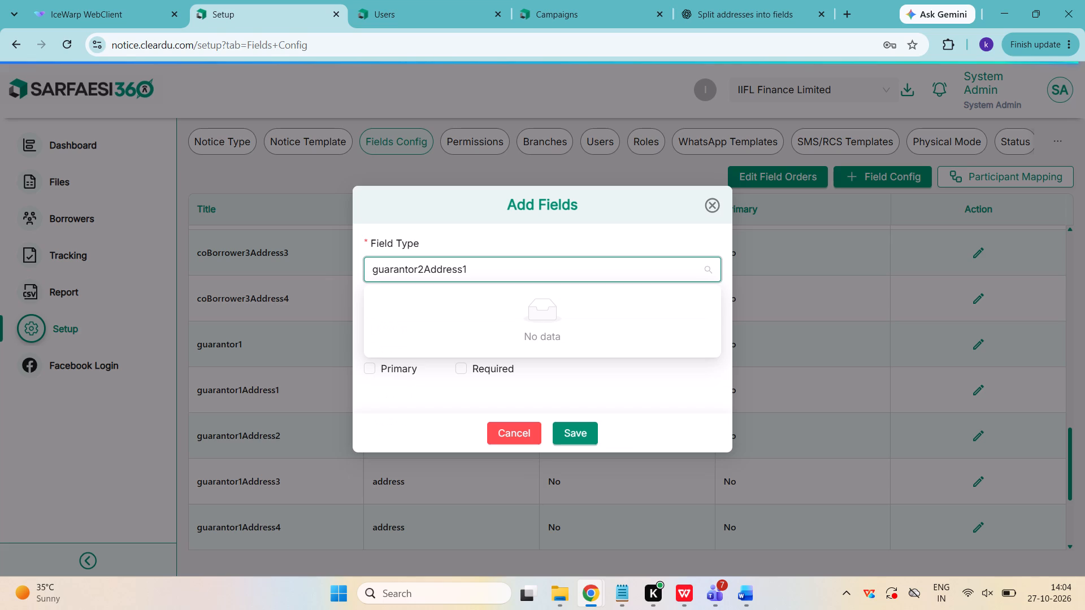
pyautogui.hotkey('ctrl', 'a')
pyautogui.press('BackSpace')
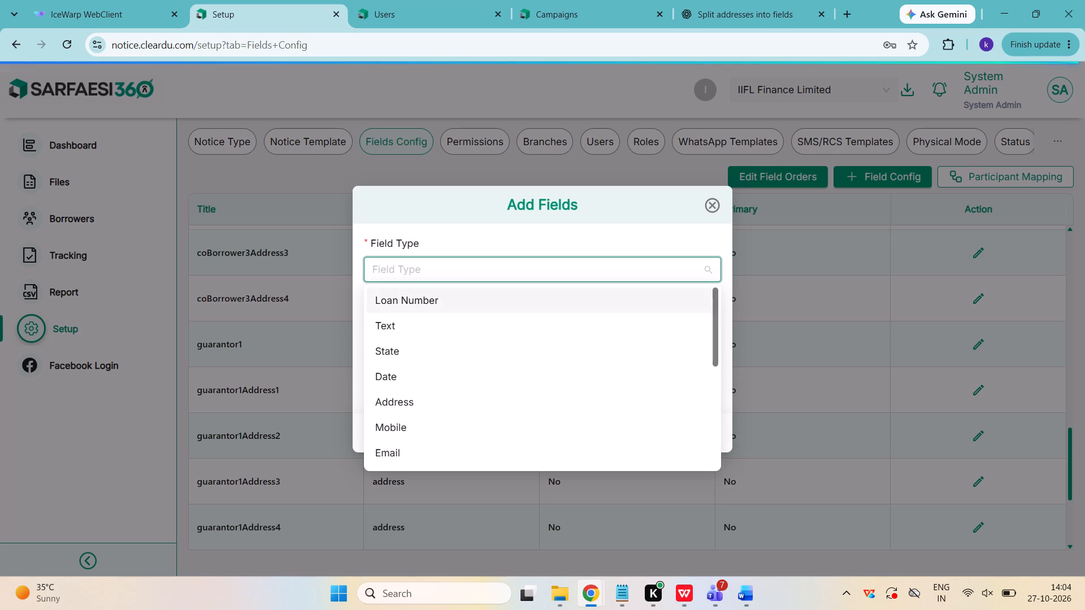
pyautogui.write('add')
pyautogui.press('Return')
pyautogui.press('Tab')
pyautogui.press('Tab')
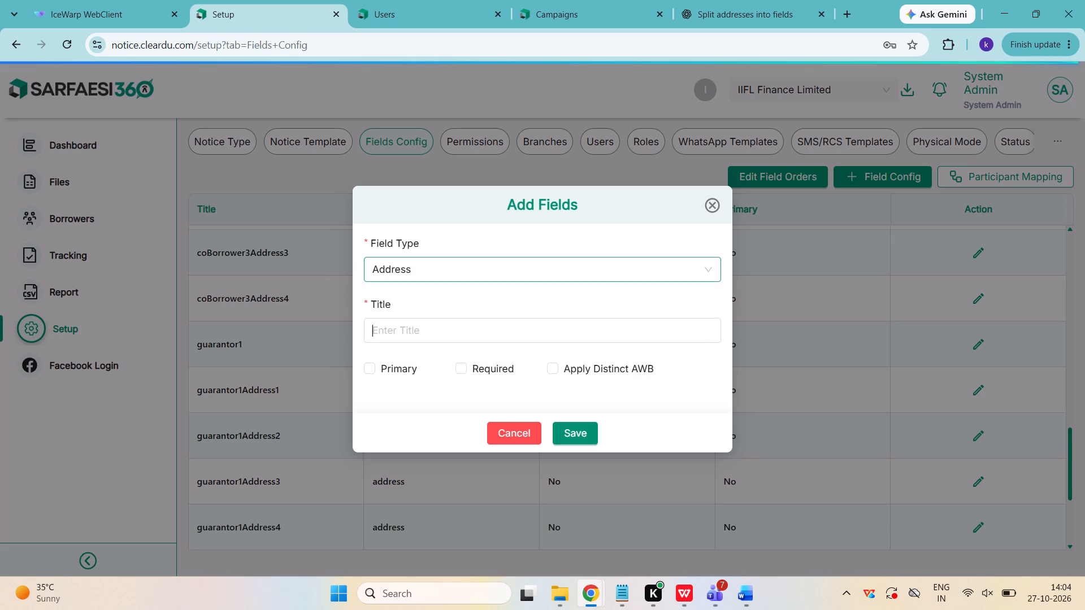
pyautogui.hotkey('ctrl', 'v')
pyautogui.press('BackSpace')
pyautogui.press('4')
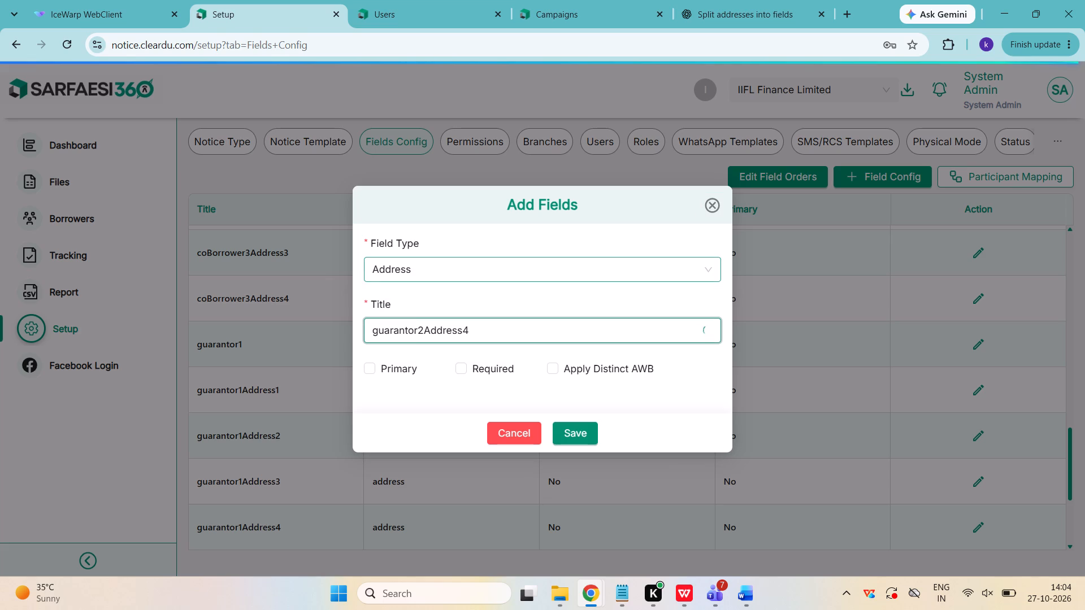
pyautogui.press('Tab')
pyautogui.press('Tab')
pyautogui.press('Tab')
pyautogui.press('Tab')
pyautogui.press('Tab')
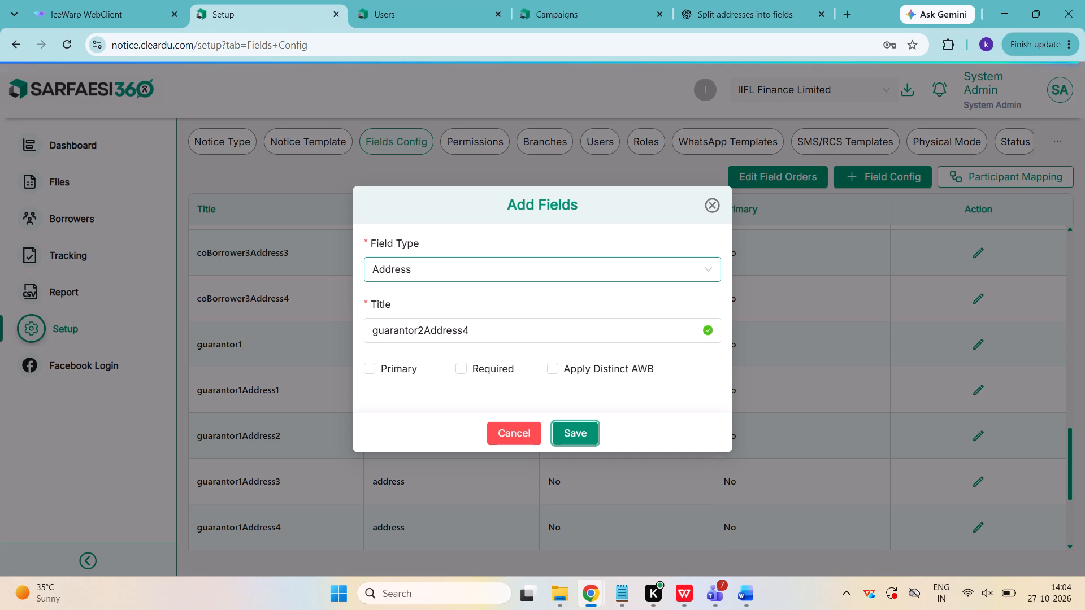
pyautogui.press('Return')
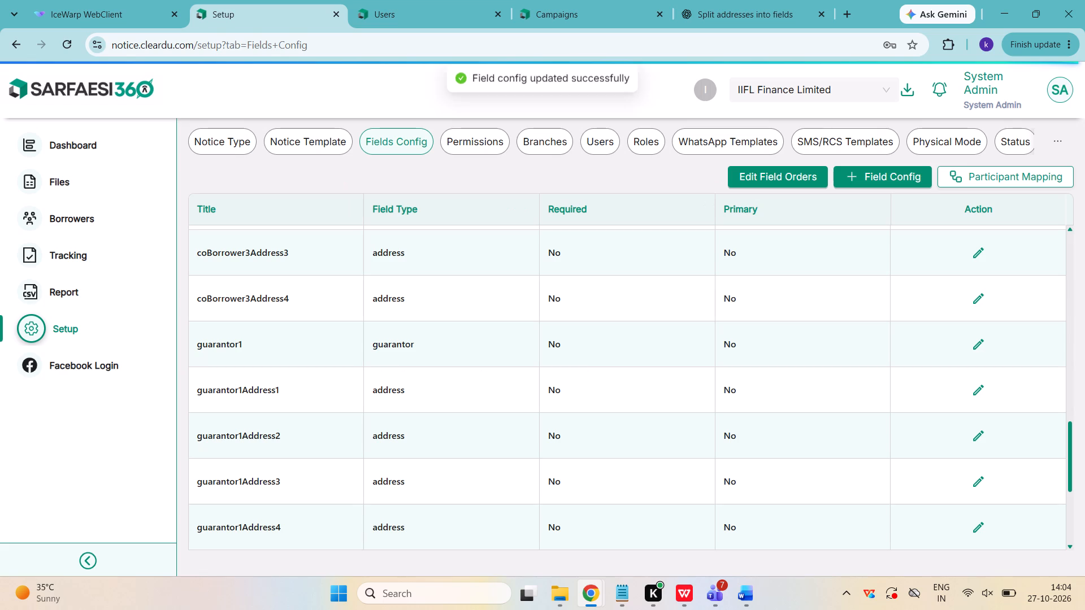
# Start another field configuration entry after guarantor2Address4.
pyautogui.click(852, 170)
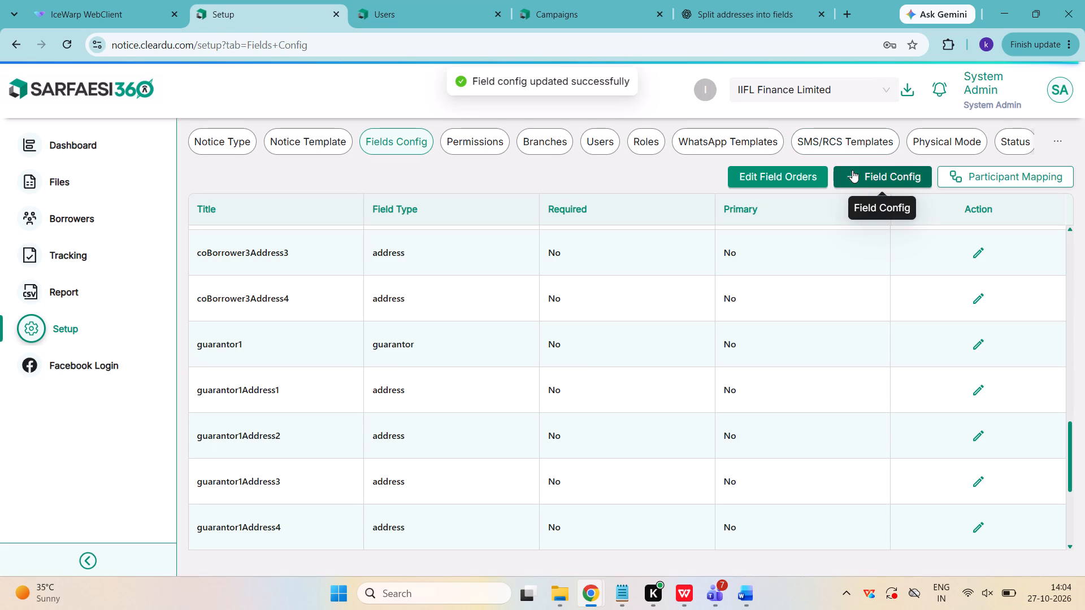
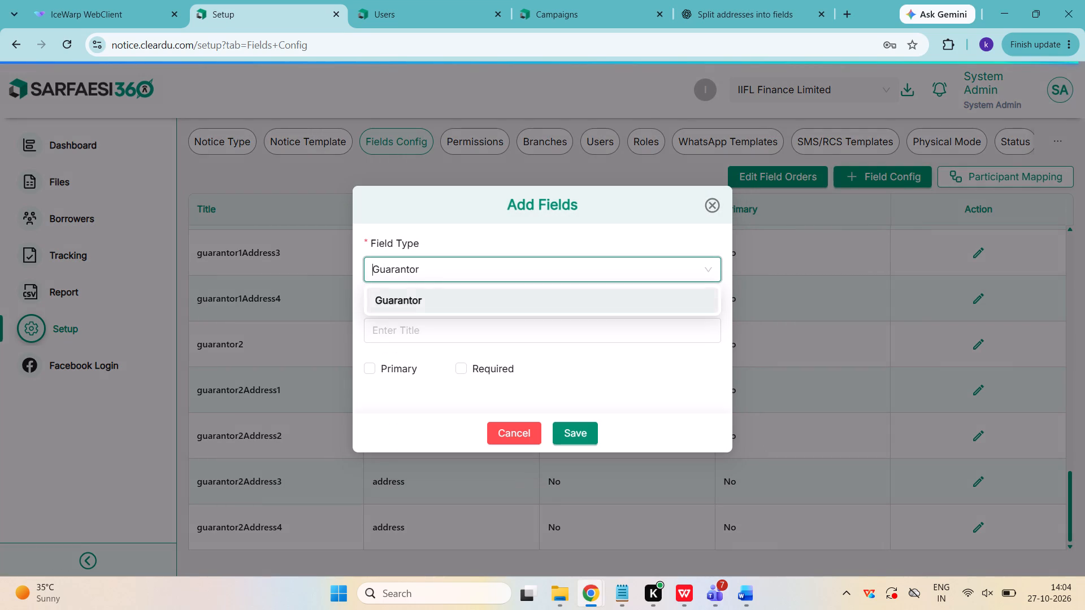
# Complete the new field entry with type Guarantor and title guarantor3, and save it.
pyautogui.press('Tab')
pyautogui.press('Tab')
pyautogui.hotkey('ctrl', 'v')
pyautogui.press('Tab')
pyautogui.press('Tab')
pyautogui.press('Tab')
pyautogui.press('Tab')
pyautogui.press('Return')
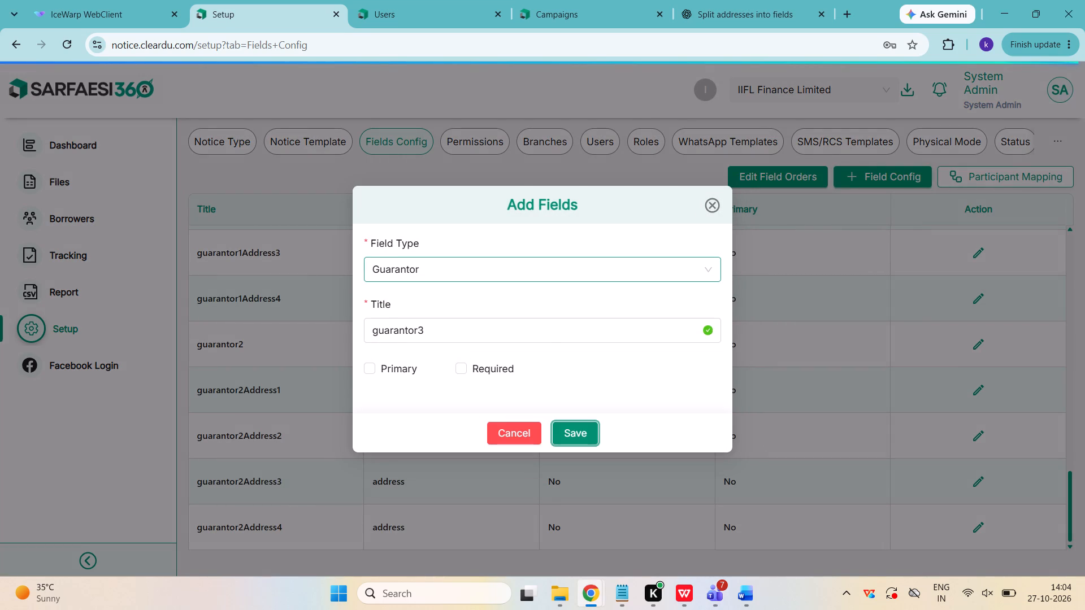
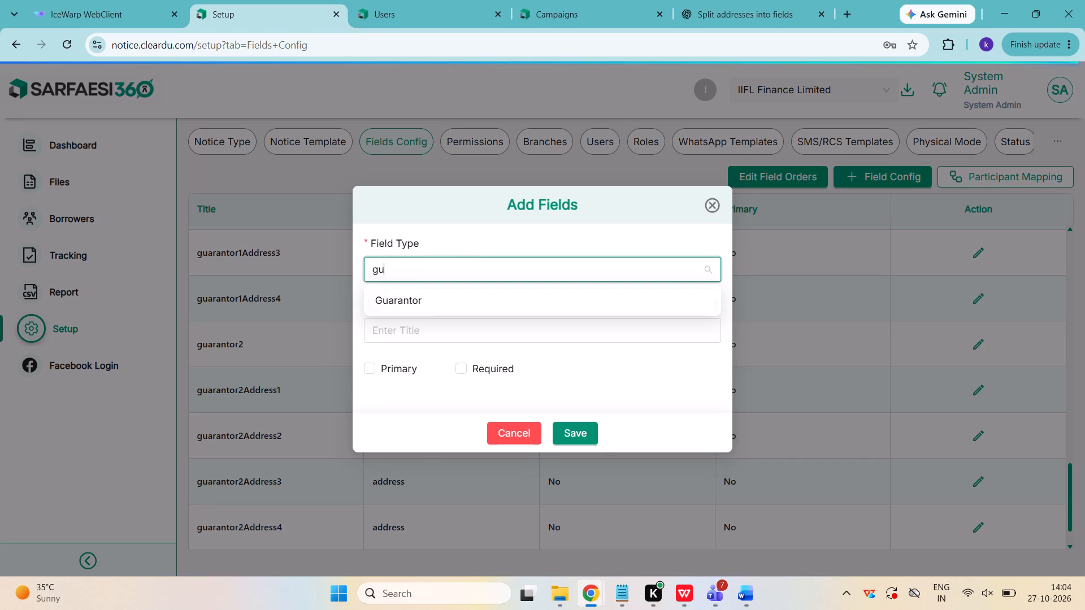
# Replace the field type search in the new field entry with "add" to find the Address type.
pyautogui.press('BackSpace')
pyautogui.press('BackSpace')
pyautogui.write('add')
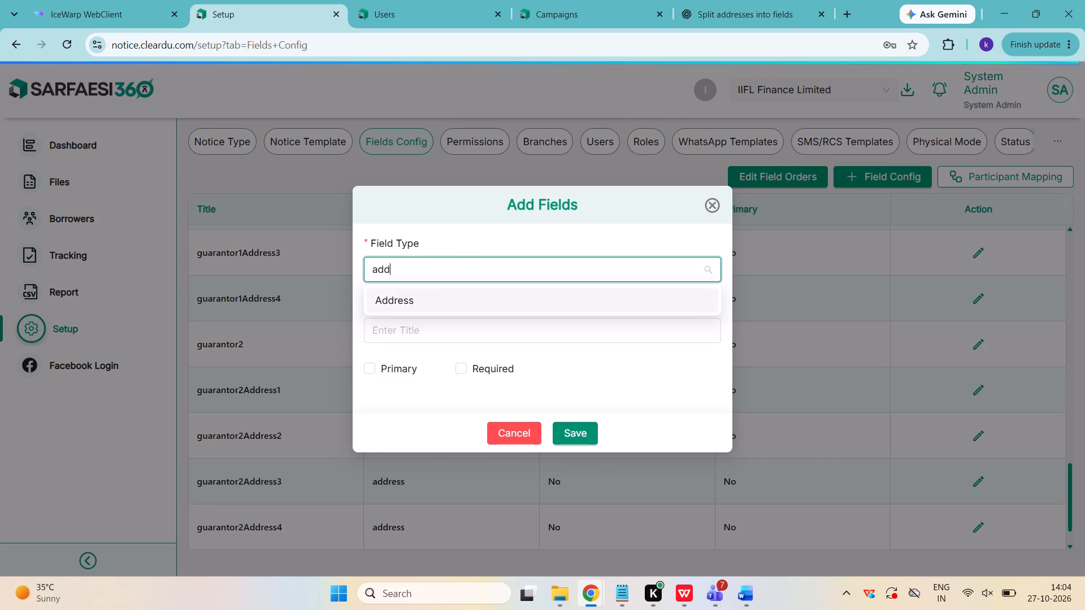
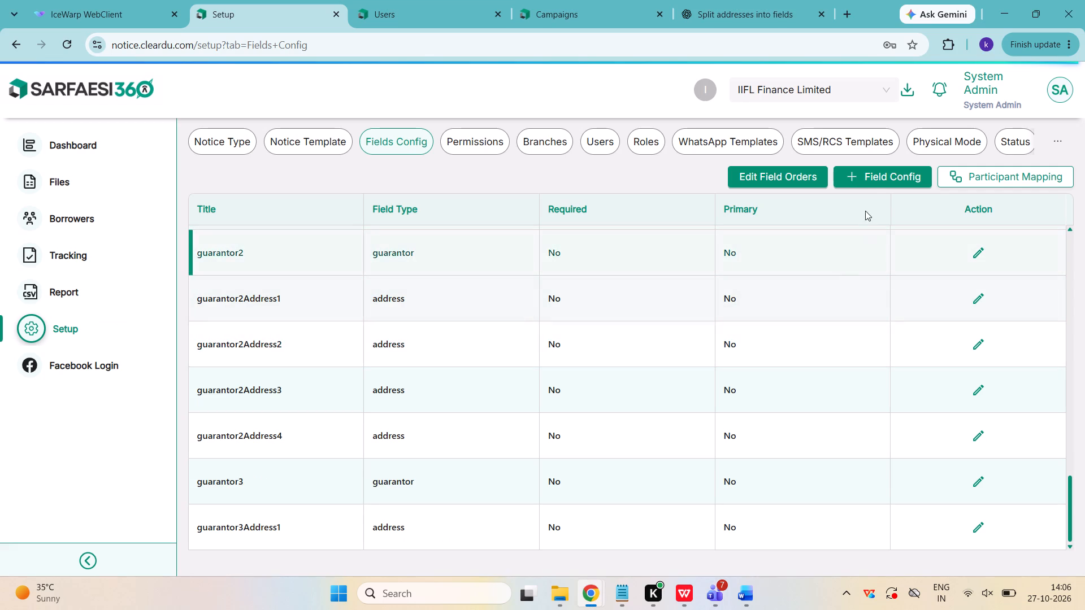
# Start a new field configuration entry of type Address with the title guarantor3Address2.
pyautogui.click(872, 185)
pyautogui.click(419, 272)
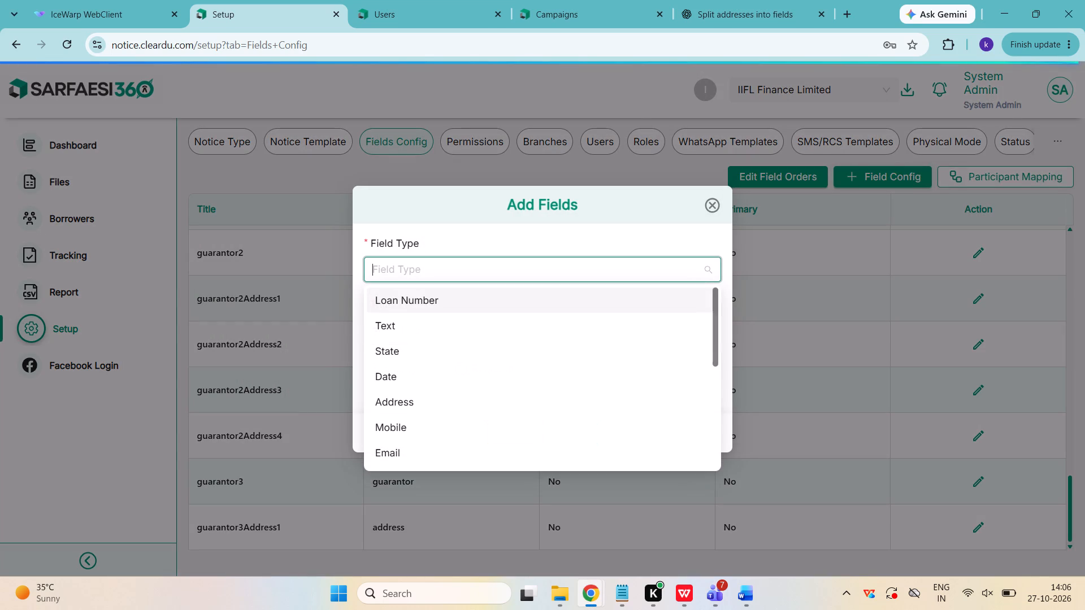
pyautogui.write('add')
pyautogui.press('Return')
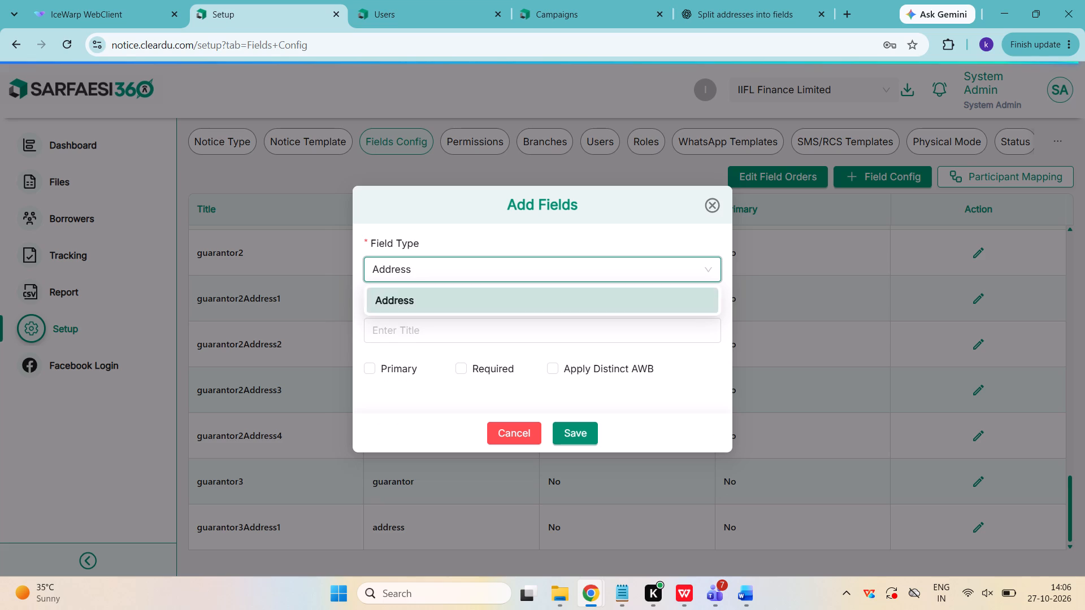
pyautogui.press('Tab')
pyautogui.press('Tab')
pyautogui.hotkey('ctrl', 'v')
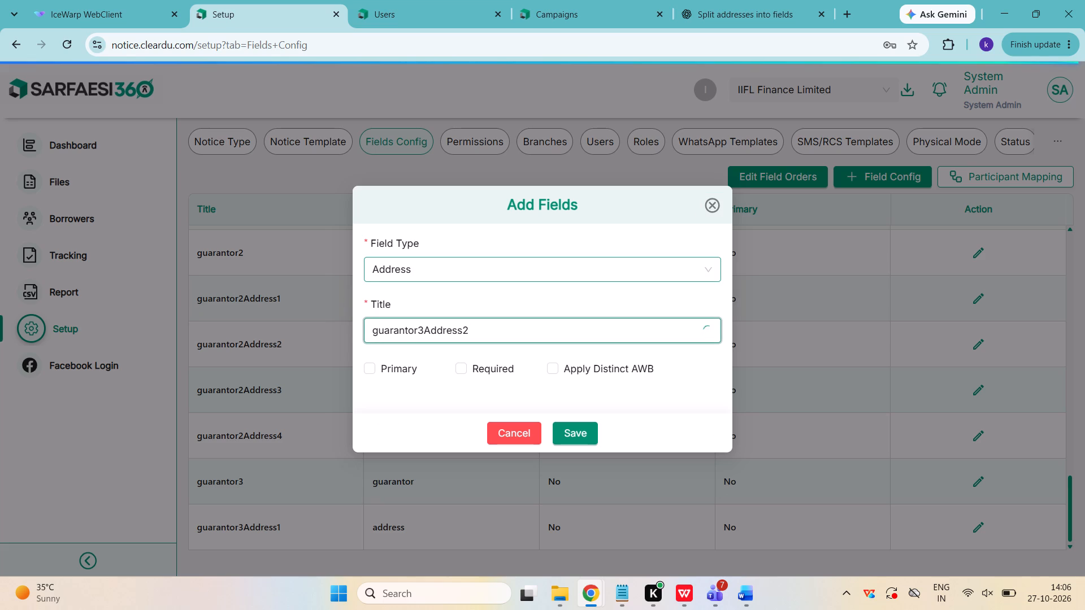
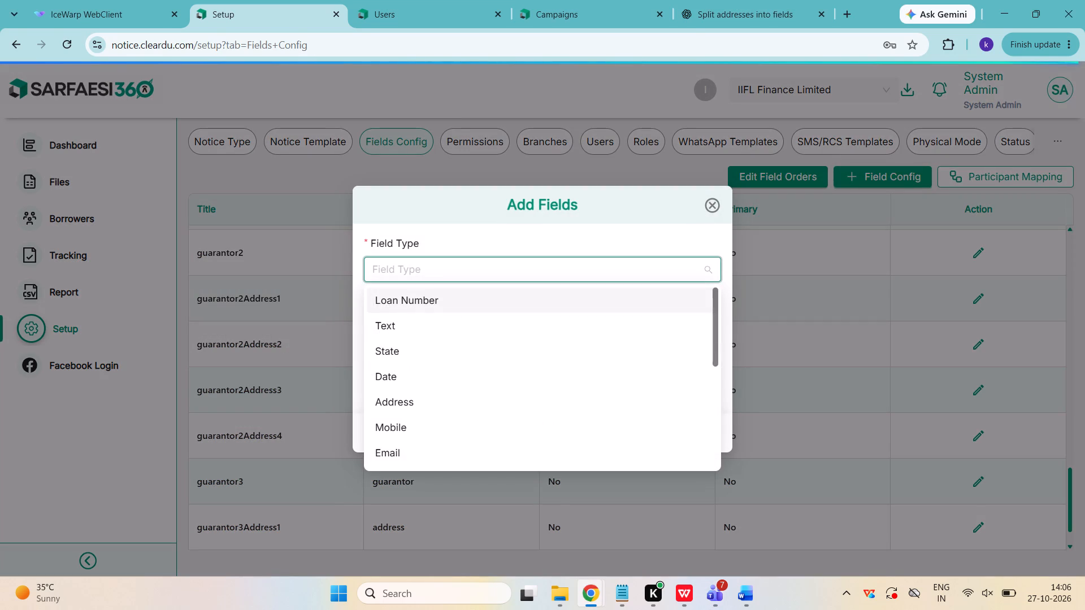
# Complete and save the new field entry with type Address and the title guarantor3Address3.
pyautogui.write('add')
pyautogui.press('Return')
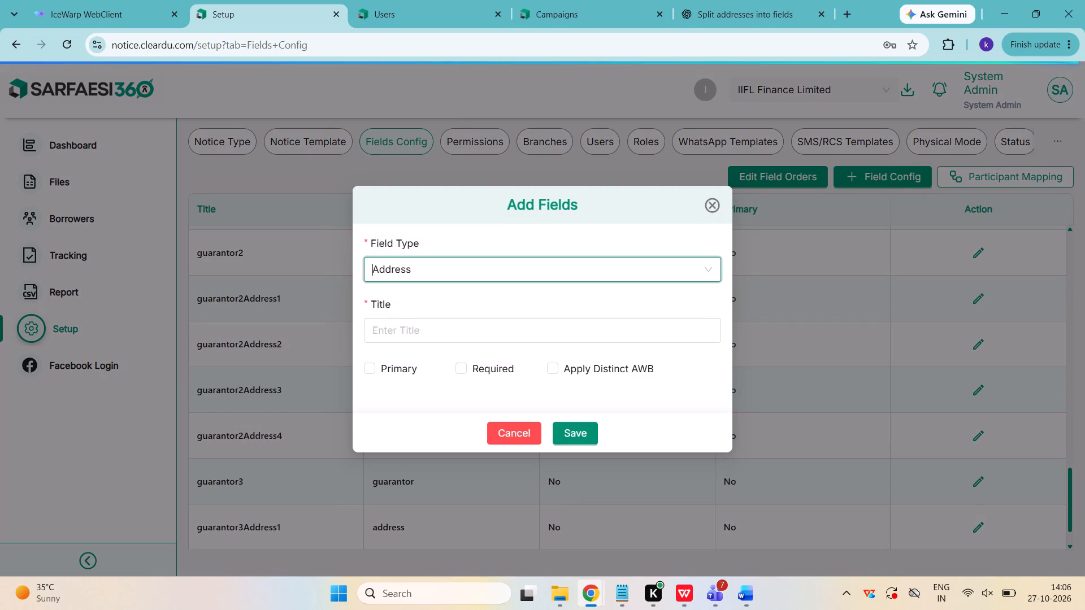
pyautogui.press('Tab')
pyautogui.press('Tab')
pyautogui.hotkey('ctrl', 'v')
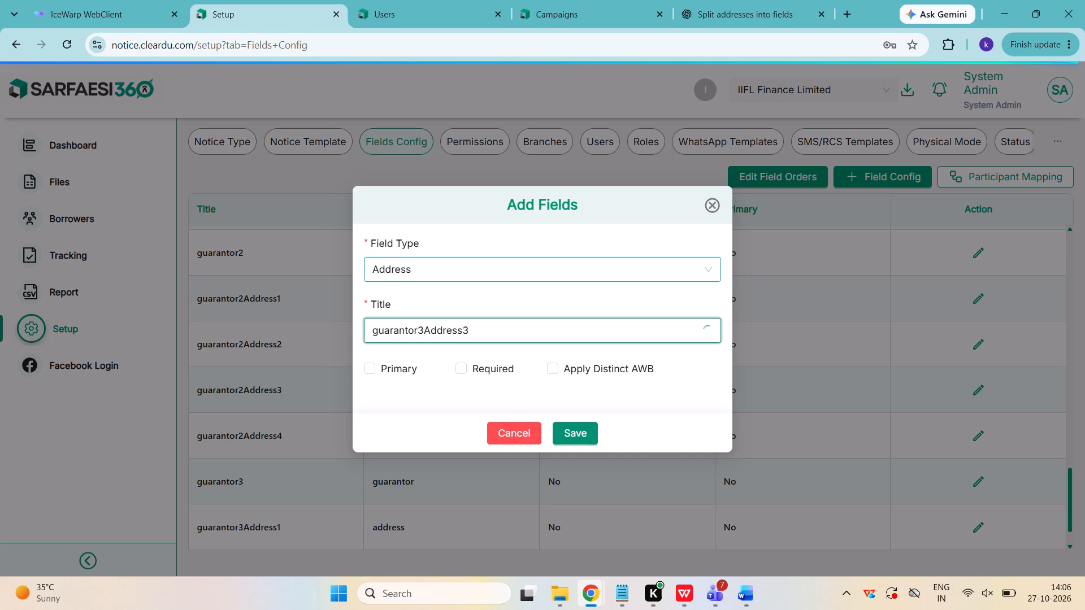
pyautogui.press('Tab')
pyautogui.press('Tab')
pyautogui.press('Tab')
pyautogui.press('Tab')
pyautogui.press('Tab')
pyautogui.press('Return')
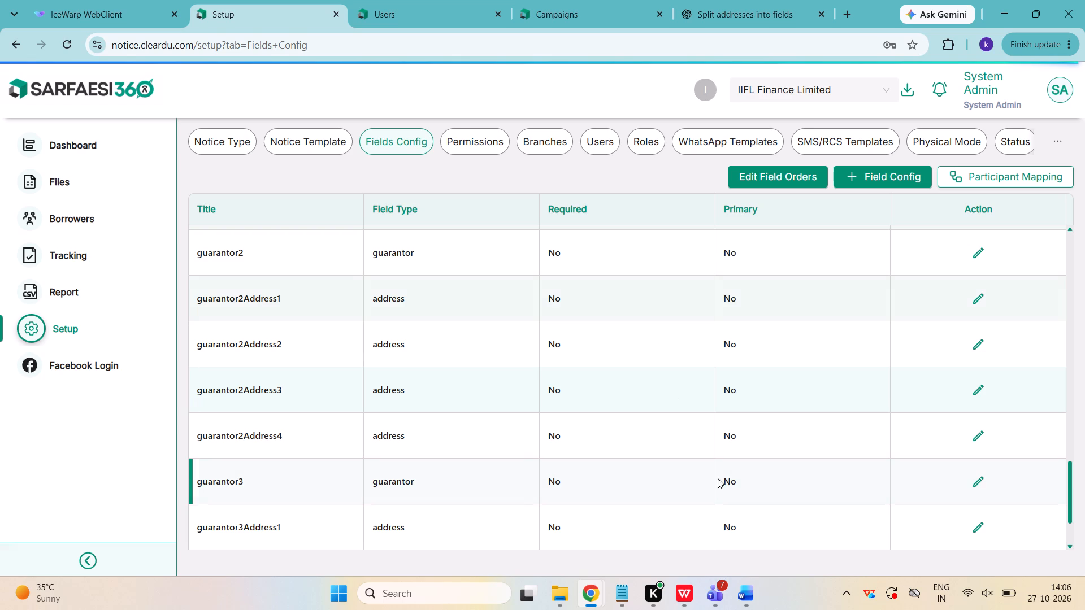
# Add another field configuration of type Address with the title guarantor3Address4.
pyautogui.scroll(-3, 730, 467)
pyautogui.click(900, 182)
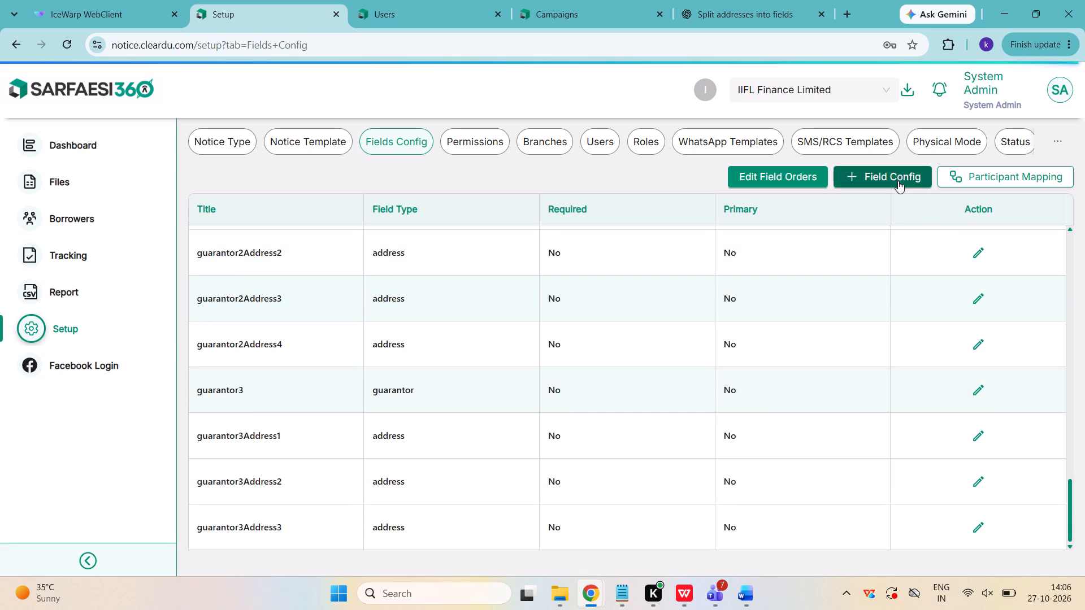
pyautogui.click(478, 265)
pyautogui.write('gy')
pyautogui.press('BackSpace')
pyautogui.press('BackSpace')
pyautogui.write('add')
pyautogui.press('Return')
pyautogui.press('Tab')
pyautogui.press('Tab')
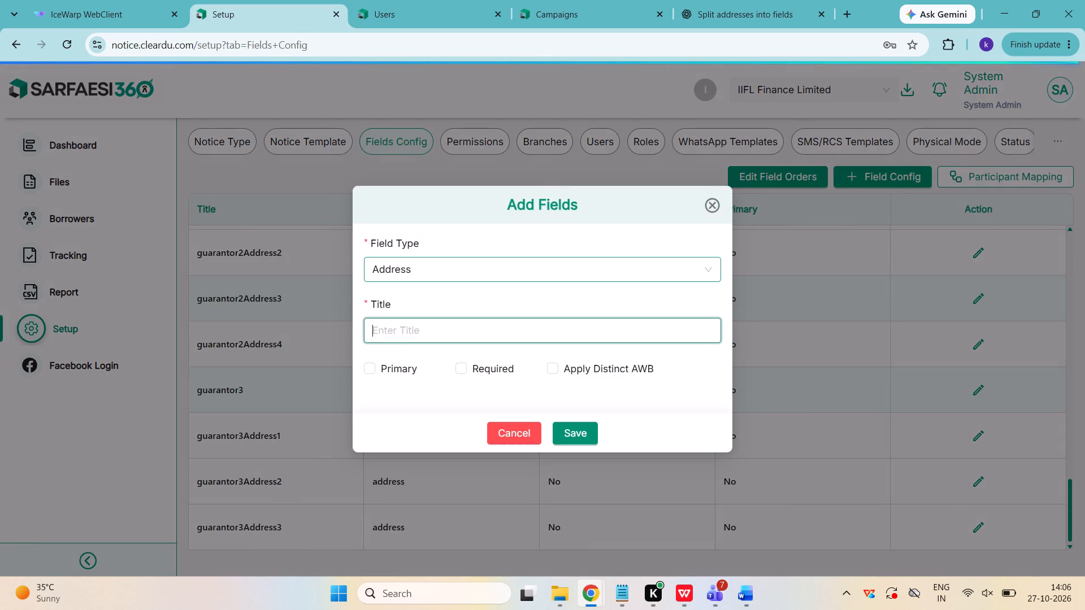
pyautogui.hotkey('ctrl', 'v')
pyautogui.press('BackSpace')
pyautogui.press('4')
pyautogui.press('Tab')
pyautogui.press('Tab')
pyautogui.press('Tab')
pyautogui.press('Tab')
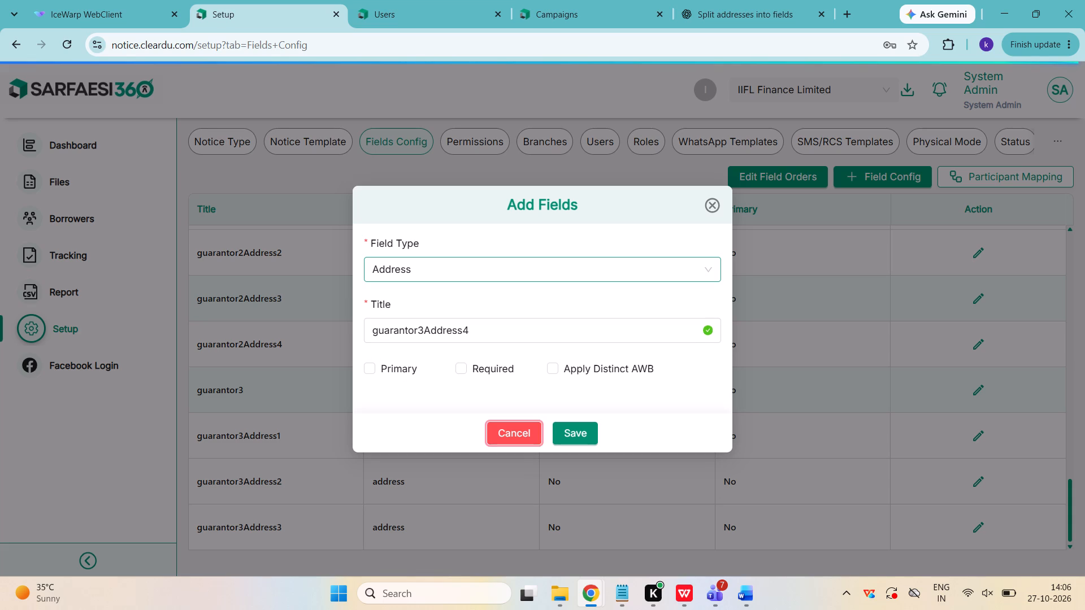
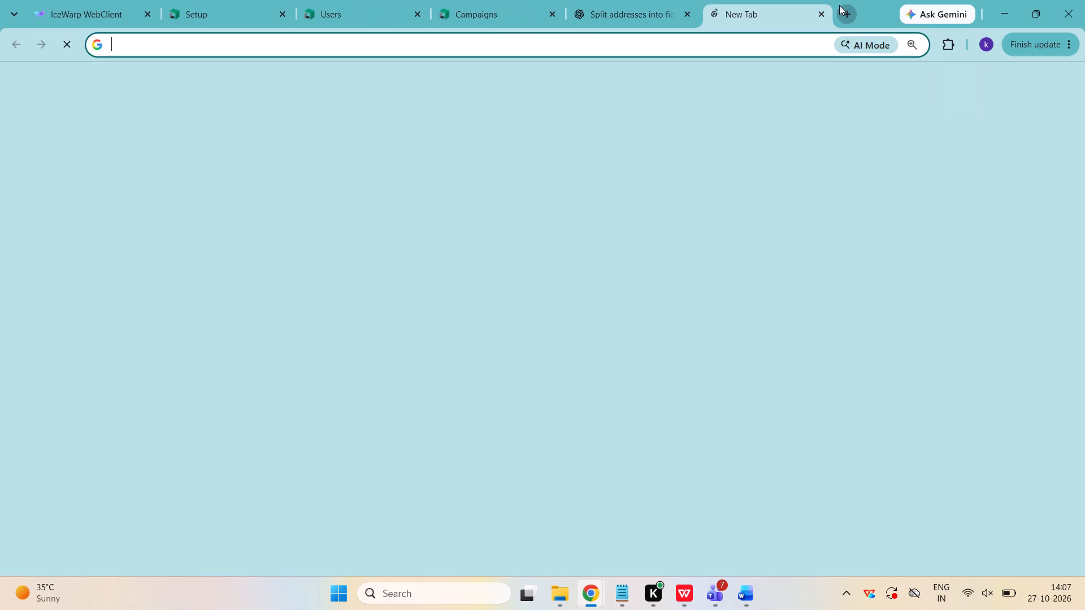
# Open reddit.com in the new browser tab, leaving it to load, and return to the SARFAESI360 Setup page.
pyautogui.write('red')
pyautogui.press('Return')
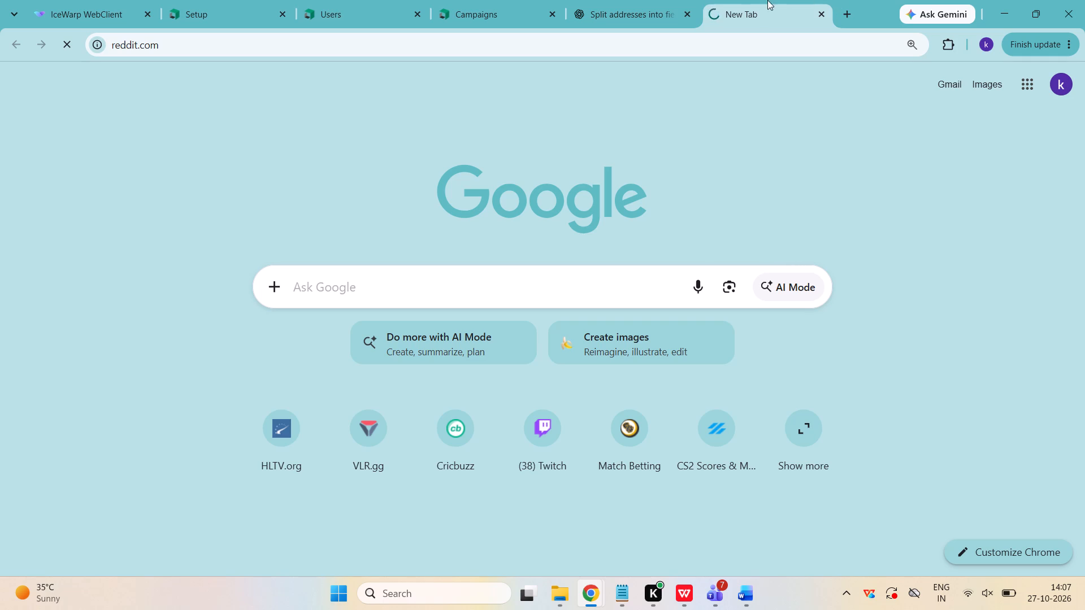
pyautogui.click(200, 0)
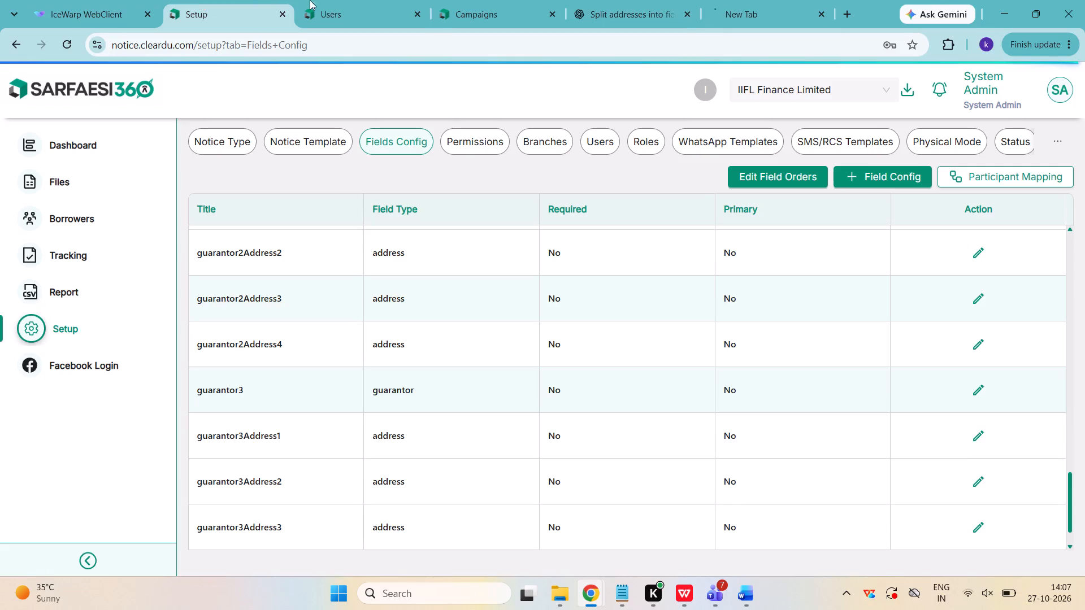
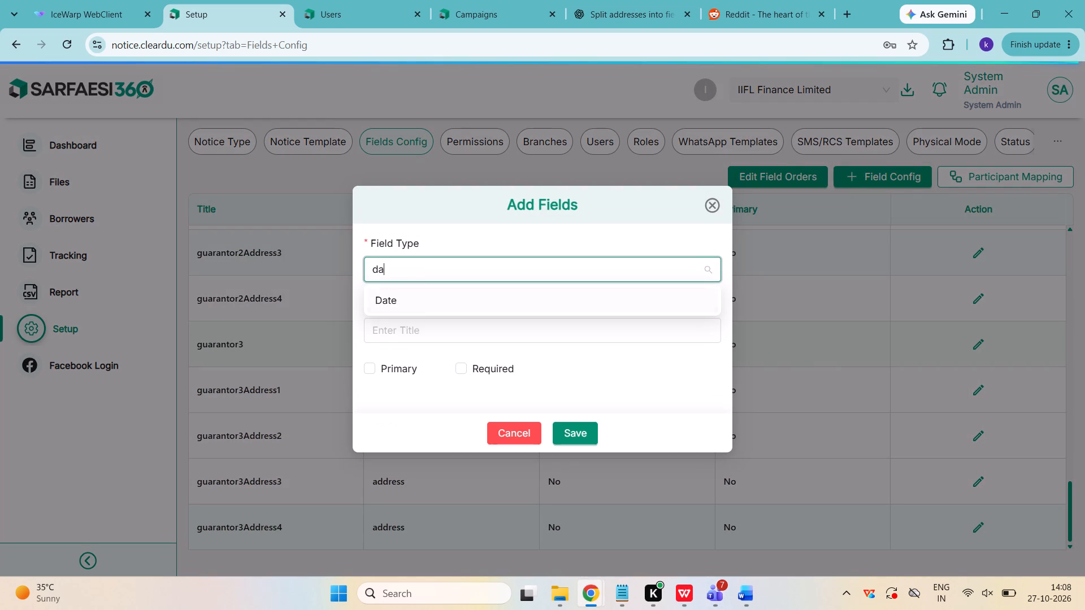
# Set the new field's type to Date, title it Notice Date, leave all its options unticked, and save it.
pyautogui.press('Return')
pyautogui.press('Tab')
pyautogui.press('Tab')
pyautogui.hotkey('ctrl', 'v')
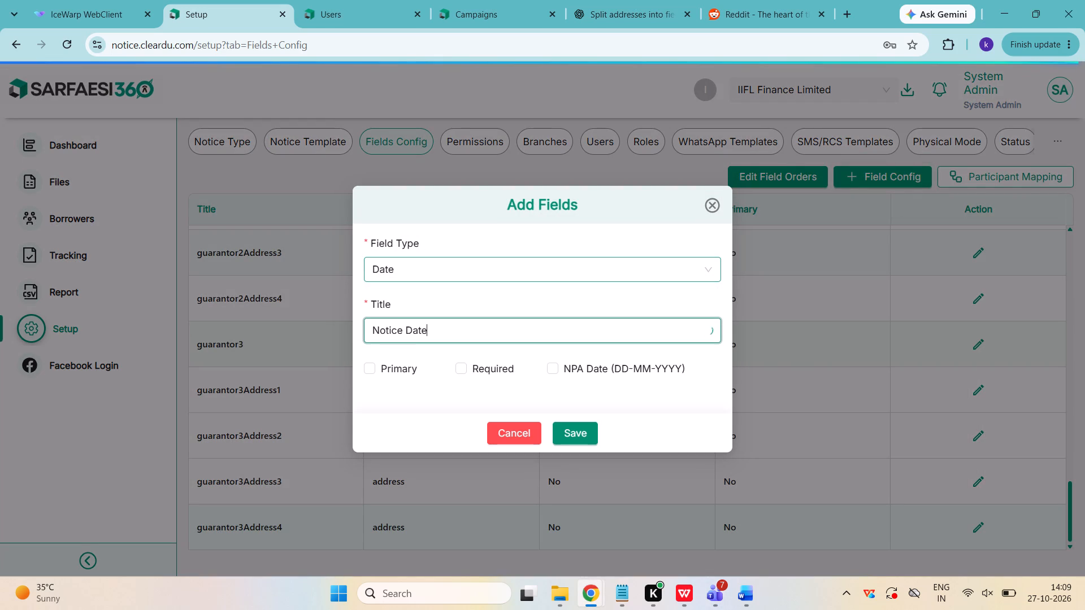
pyautogui.press('Tab')
pyautogui.press('Tab')
pyautogui.press('Tab')
pyautogui.press('Tab')
pyautogui.press('Tab')
pyautogui.press('Return')
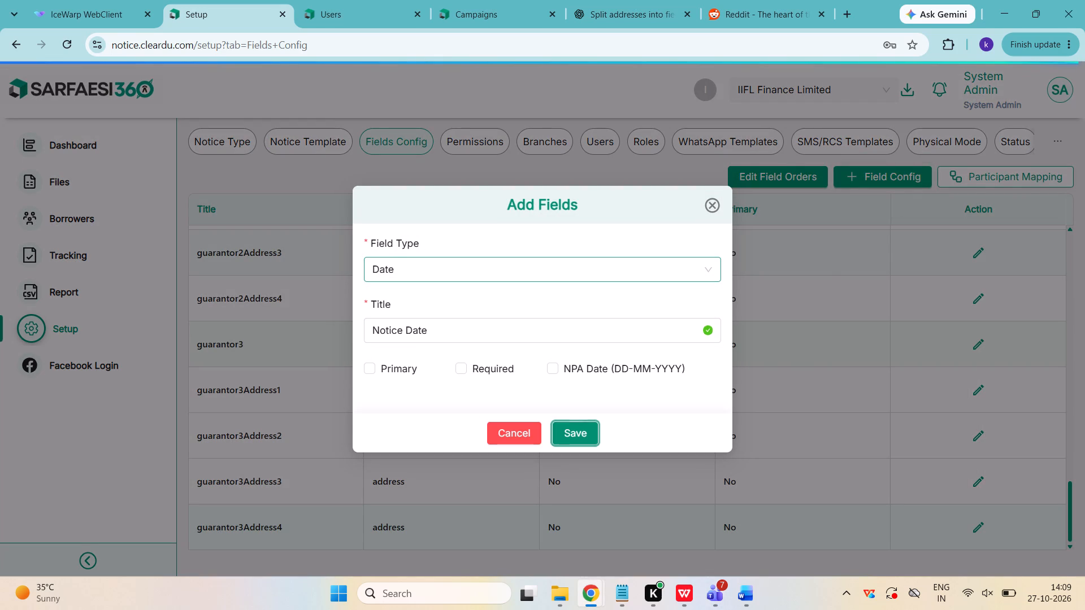
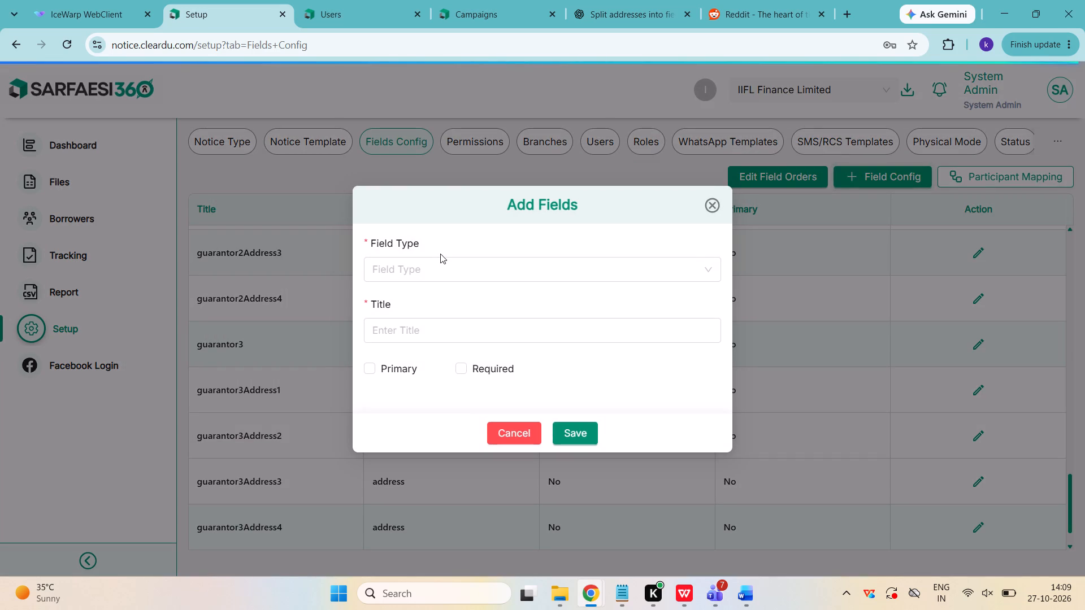
# Set the field type to Text for the new field being added to the configuration.
pyautogui.click(437, 265)
pyautogui.press('t')
pyautogui.write('ex')
pyautogui.press('Return')
pyautogui.press('Tab')
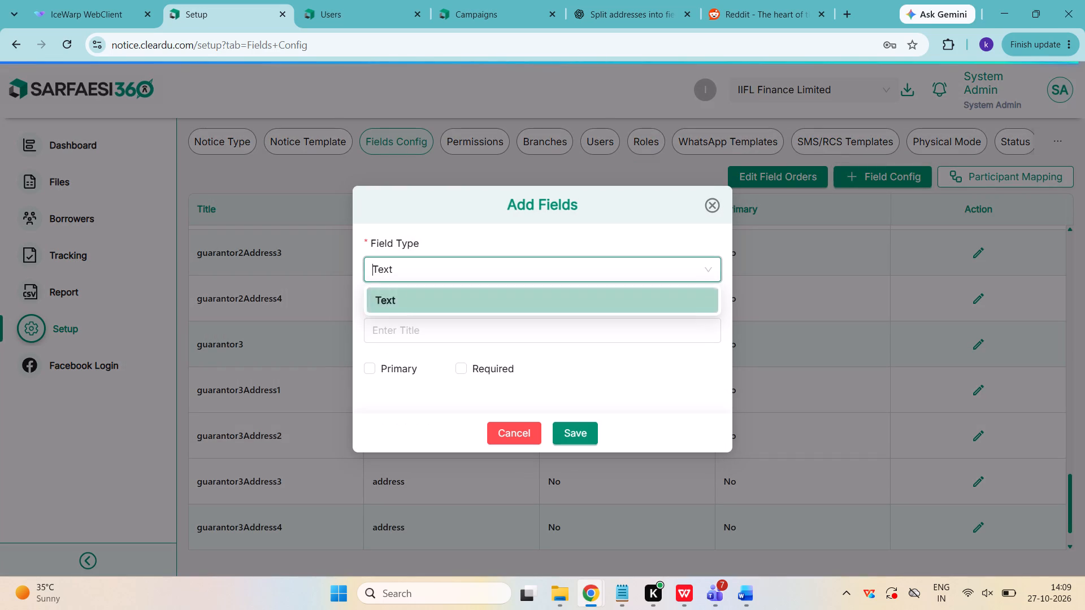
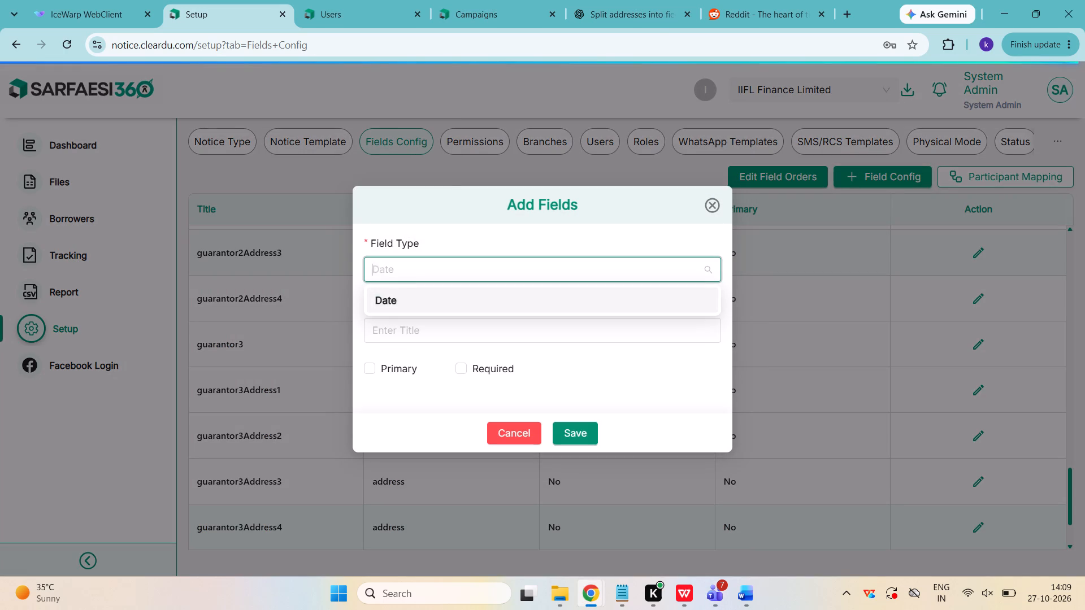
# Enter Loan Date as the title of the new Date field, leaving its optional settings unselected, ready for saving.
pyautogui.press('Tab')
pyautogui.press('Tab')
pyautogui.hotkey('ctrl', 'v')
pyautogui.press('Tab')
pyautogui.press('Tab')
pyautogui.press('Tab')
pyautogui.press('Tab')
pyautogui.press('Tab')
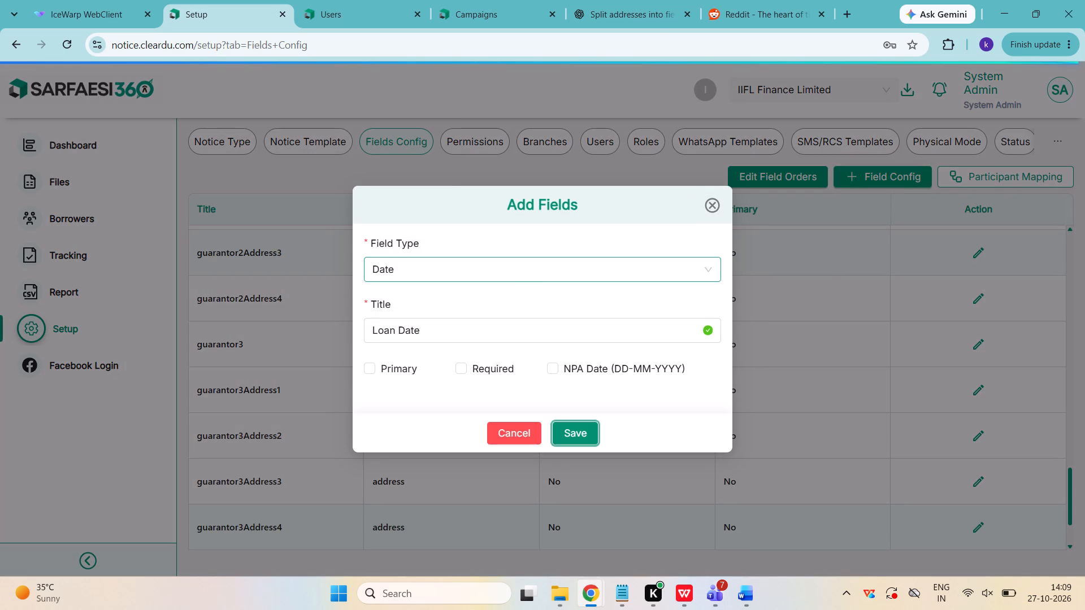
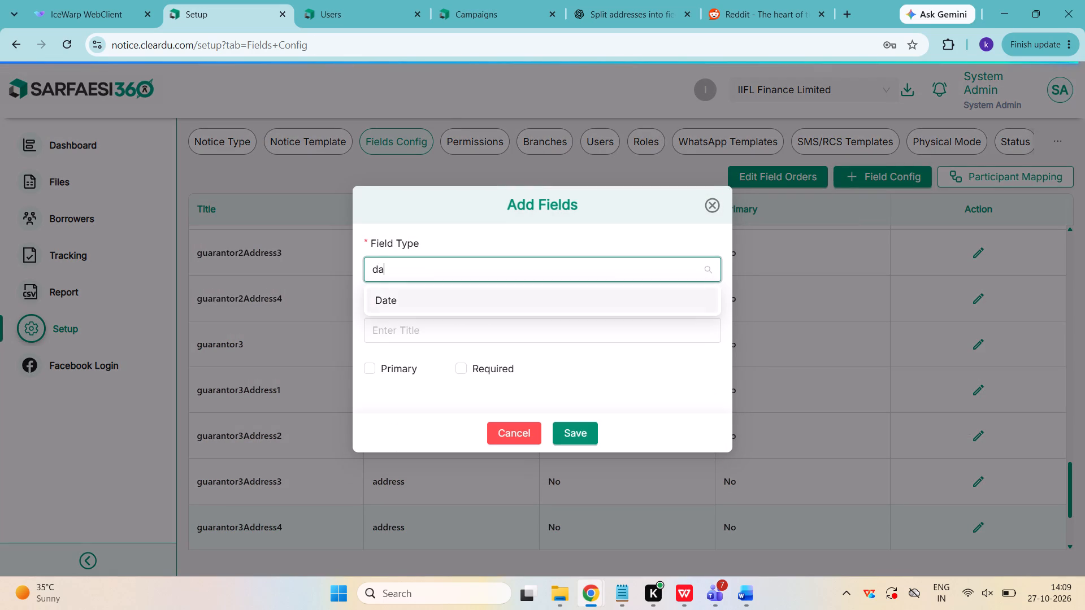
# Set the new field's type to Date and its title to Disbursed Date, leaving its optional settings unselected.
pyautogui.write('t')
pyautogui.press('Return')
pyautogui.press('Tab')
pyautogui.press('Tab')
pyautogui.hotkey('ctrl', 'v')
pyautogui.press('Tab')
pyautogui.press('Tab')
pyautogui.press('Tab')
pyautogui.press('Tab')
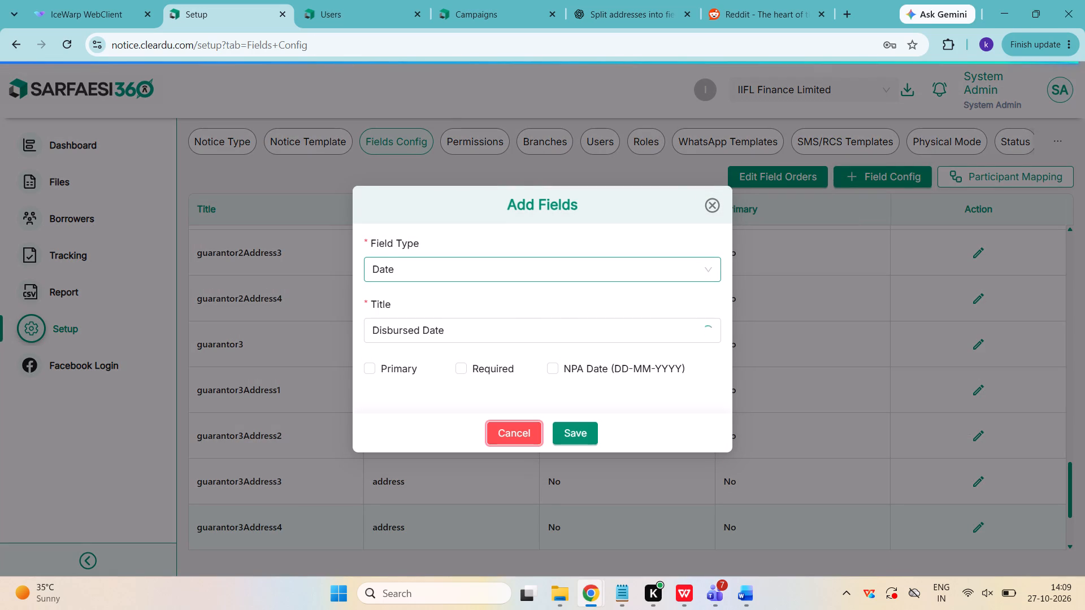
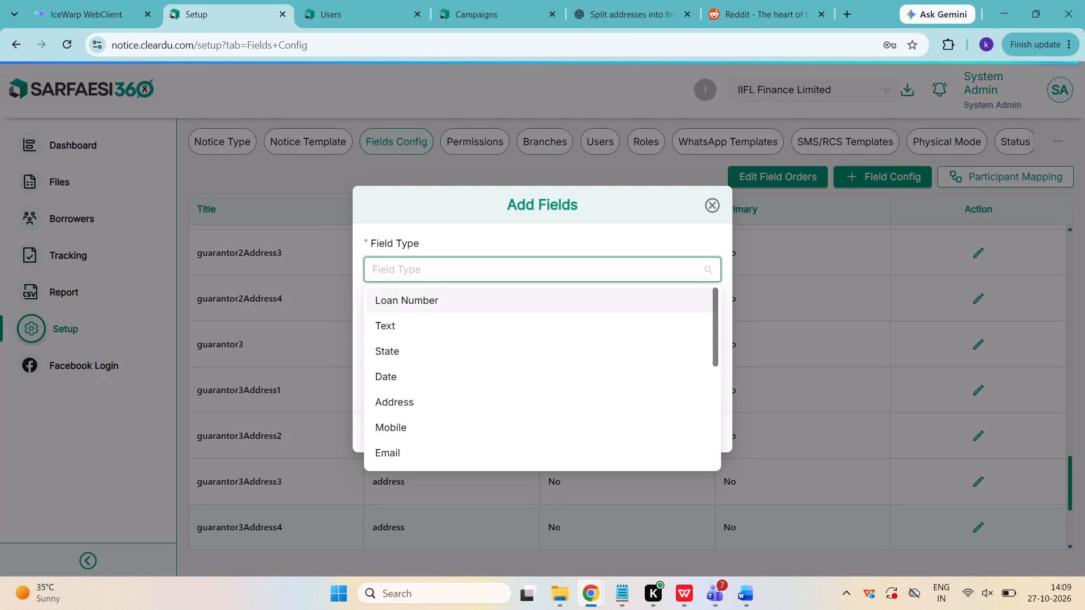
# Set the new field's type to Text and its title to Loan Amount.
pyautogui.write('tex')
pyautogui.press('Return')
pyautogui.press('Tab')
pyautogui.press('Tab')
pyautogui.hotkey('ctrl', 'v')
pyautogui.press('Tab')
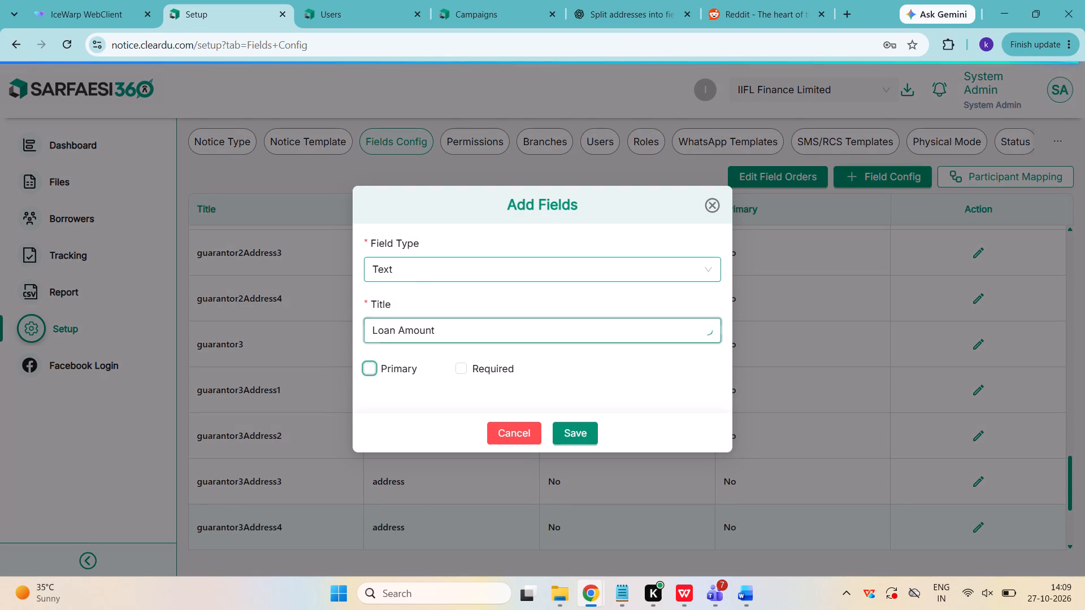
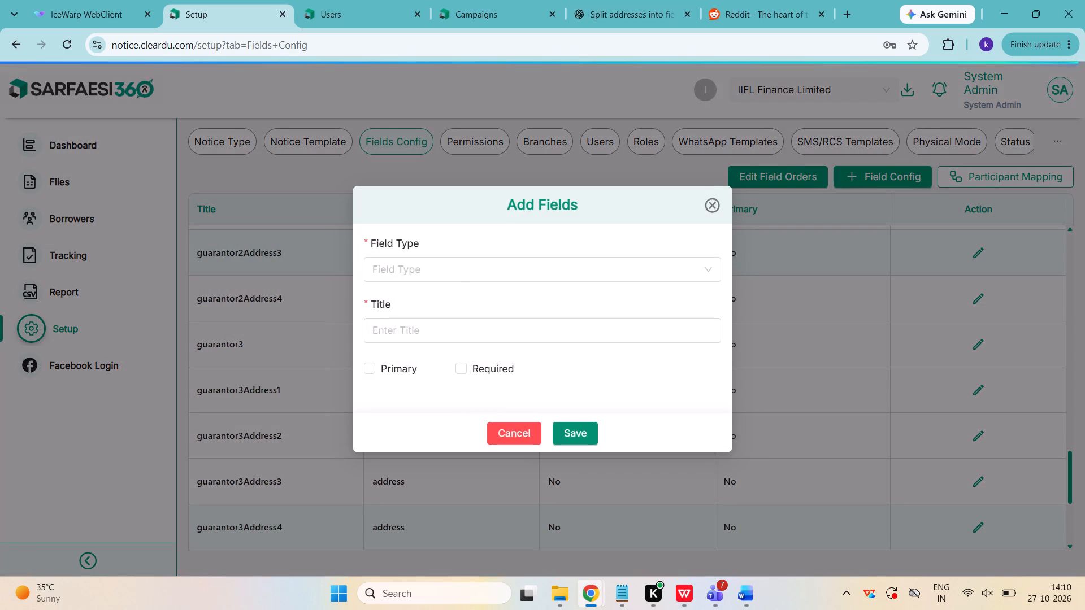
# Set the new field's type to Text in the Add Fields form.
pyautogui.click(457, 280)
pyautogui.write('te')
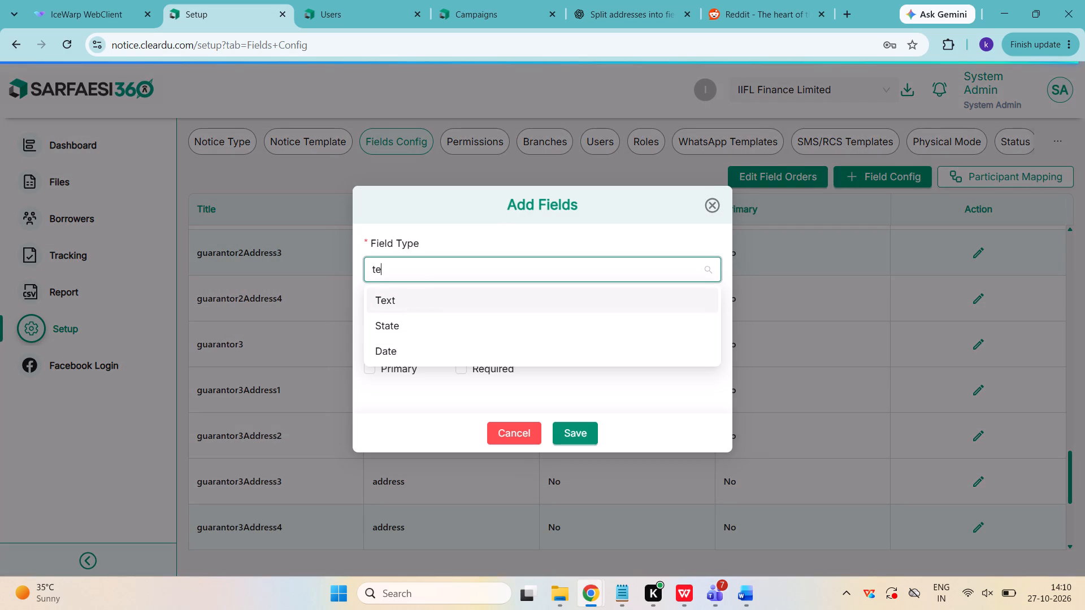
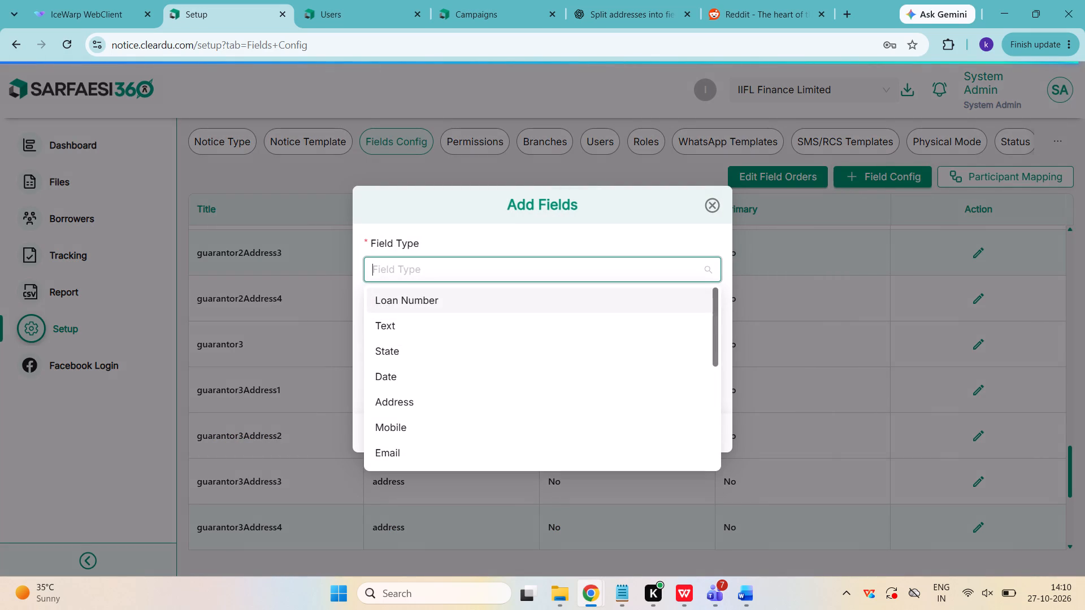
# Add a new field of type Text with the title Interest to the fields configuration.
pyautogui.write('tex')
pyautogui.press('Return')
pyautogui.press('Tab')
pyautogui.press('Tab')
pyautogui.hotkey('ctrl', 'v')
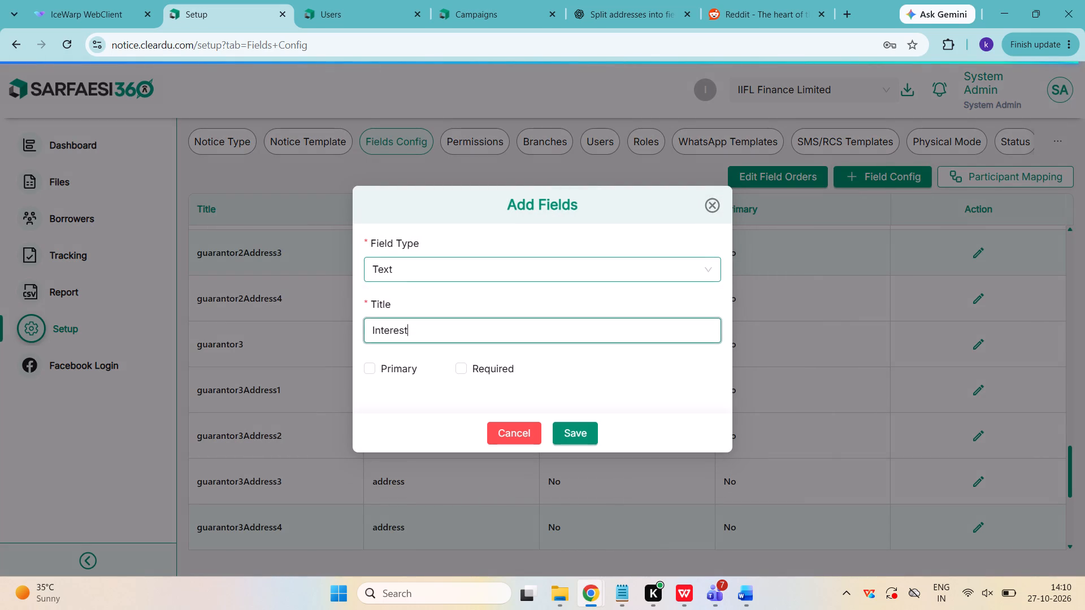
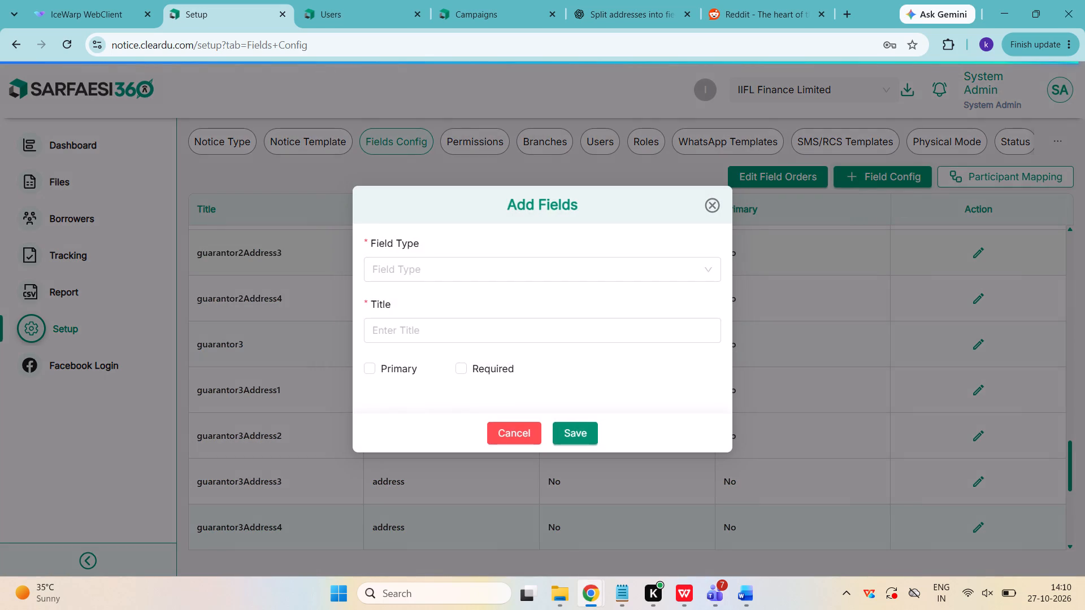
# Add a new field of type Text with the title EMI Amount to the fields configuration.
pyautogui.click(403, 259)
pyautogui.write('tex')
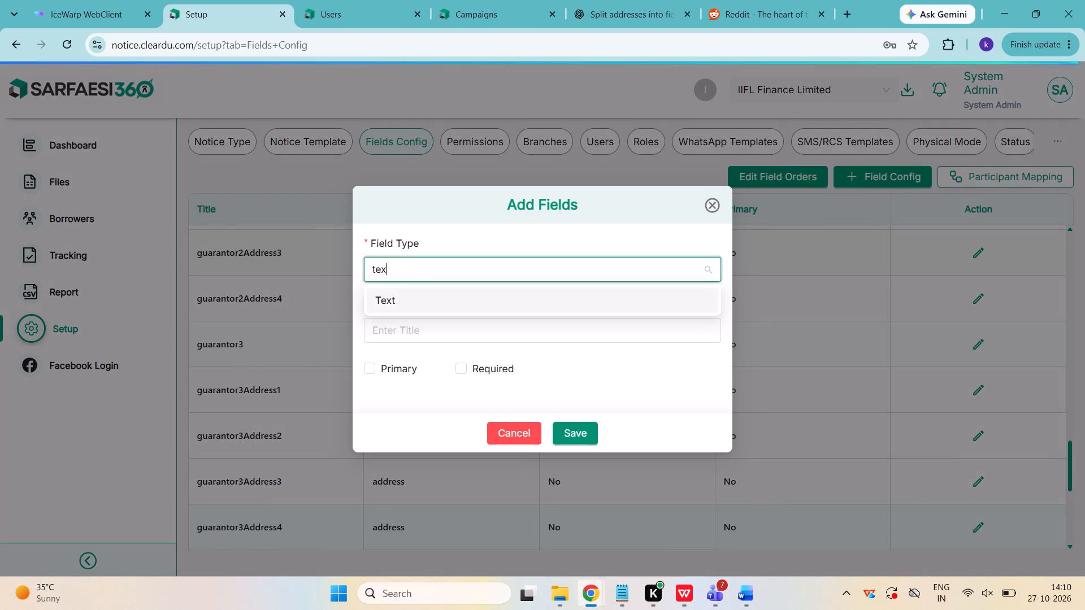
pyautogui.press('Return')
pyautogui.press('Tab')
pyautogui.press('Tab')
pyautogui.hotkey('ctrl', 'v')
pyautogui.press('Tab')
pyautogui.press('Tab')
pyautogui.press('Tab')
pyautogui.press('Tab')
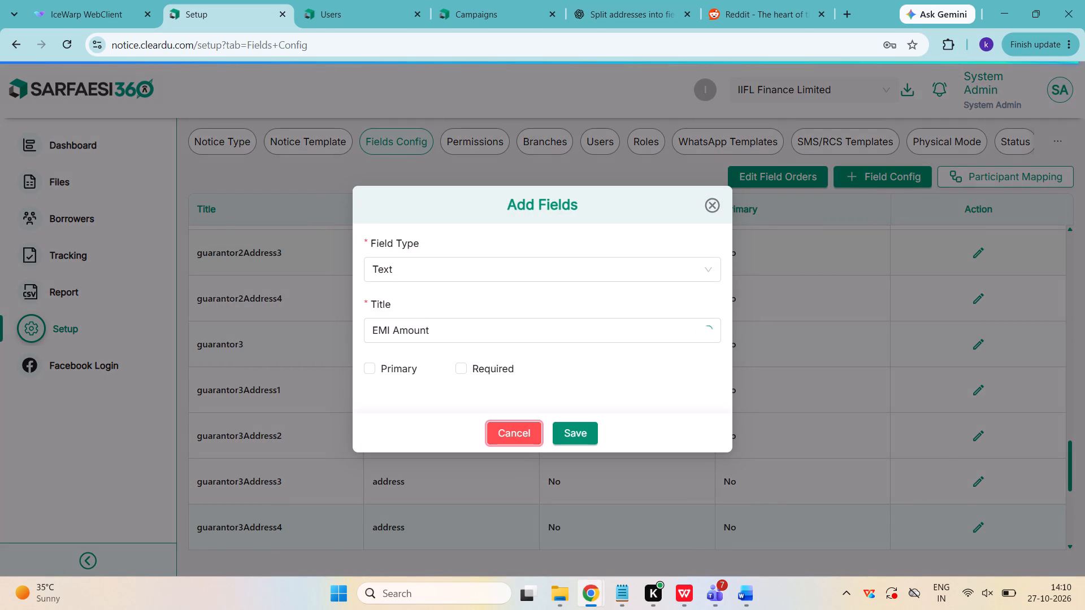
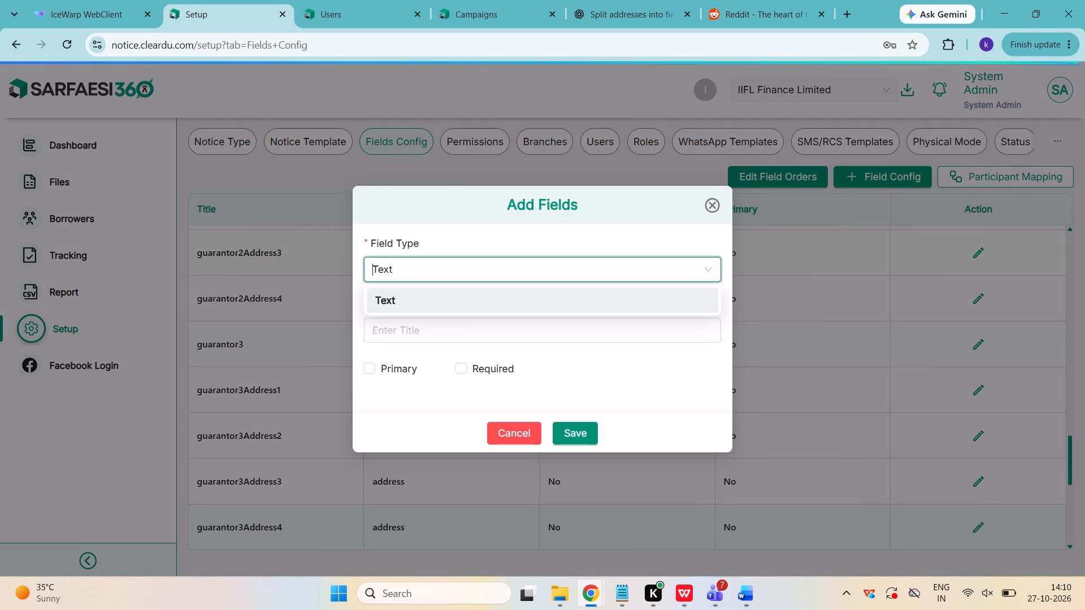
# Add a new field of type Text with the title {EMI Amount In Words to the fields configuration.
pyautogui.press('Tab')
pyautogui.press('Tab')
pyautogui.hotkey('ctrl', 'v')
pyautogui.press('Tab')
pyautogui.press('Tab')
pyautogui.press('Tab')
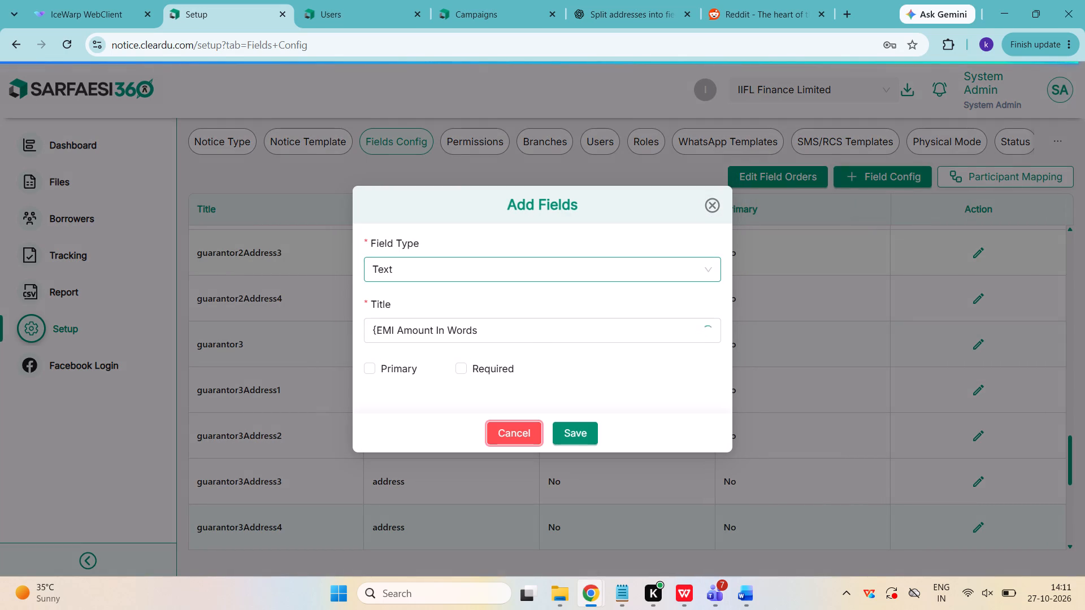
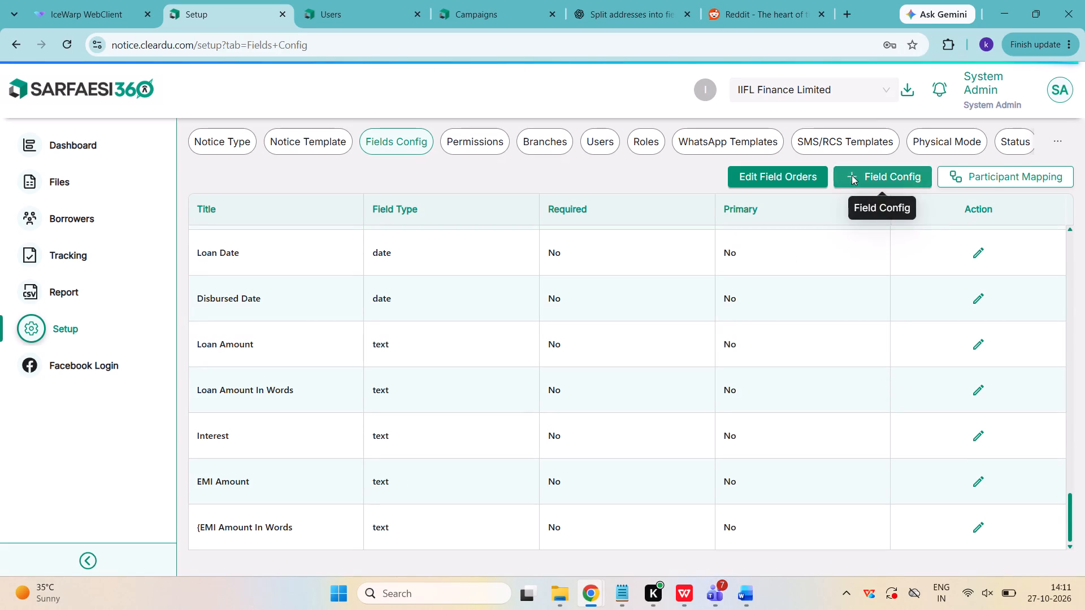
# Set the field type to Date for a new field in the fields configuration.
pyautogui.click(472, 270)
pyautogui.write('date')
pyautogui.press('Return')
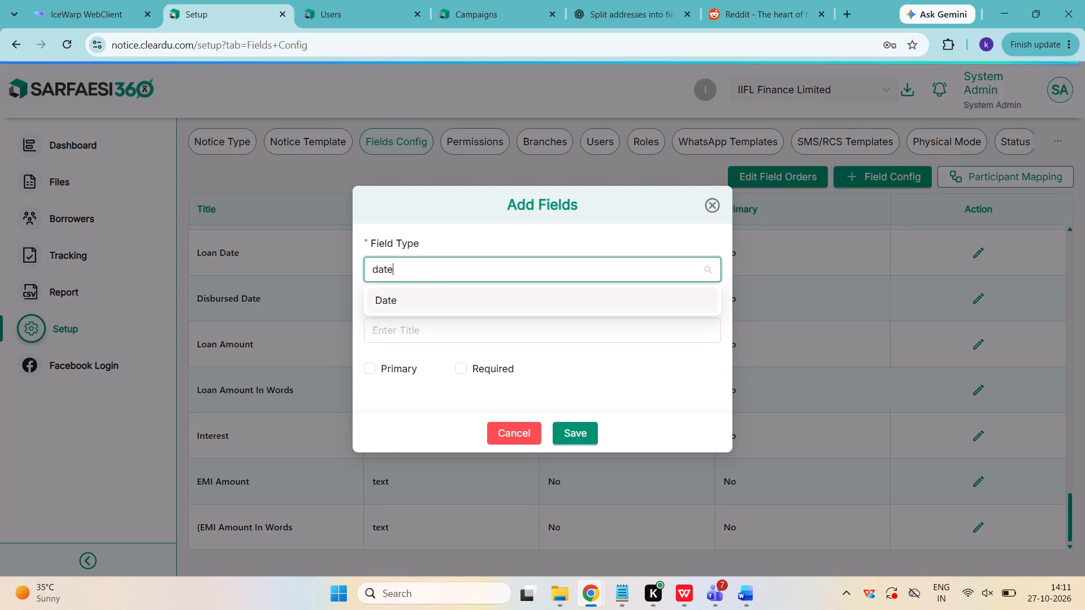
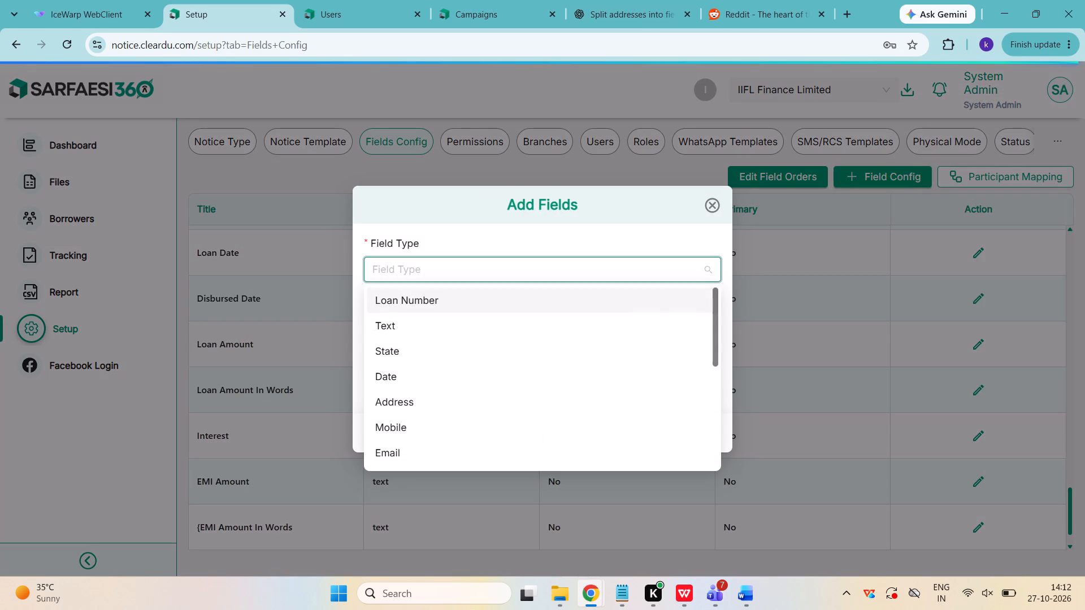
# Add a new field of type Text titled Tenure to the fields configuration, leaving it neither primary nor required.
pyautogui.write('tex')
pyautogui.press('Return')
pyautogui.press('Tab')
pyautogui.press('Tab')
pyautogui.hotkey('ctrl', 'v')
pyautogui.keyDown('ctrl'); pyautogui.click(575, 259); pyautogui.keyUp('ctrl')
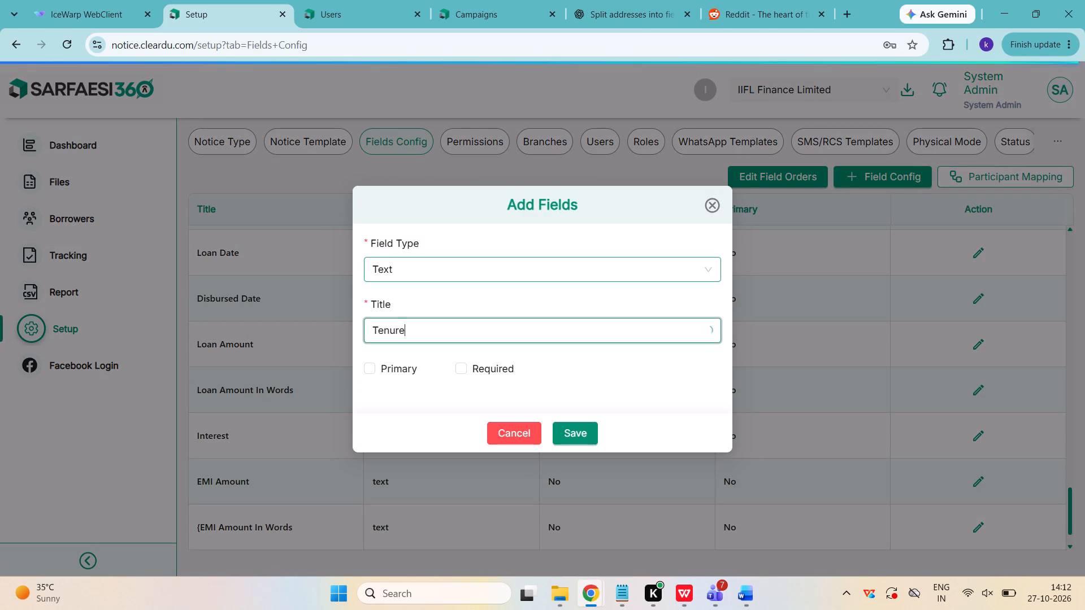
pyautogui.press('Tab')
pyautogui.press('Tab')
pyautogui.press('Tab')
pyautogui.press('Tab')
pyautogui.press('Tab')
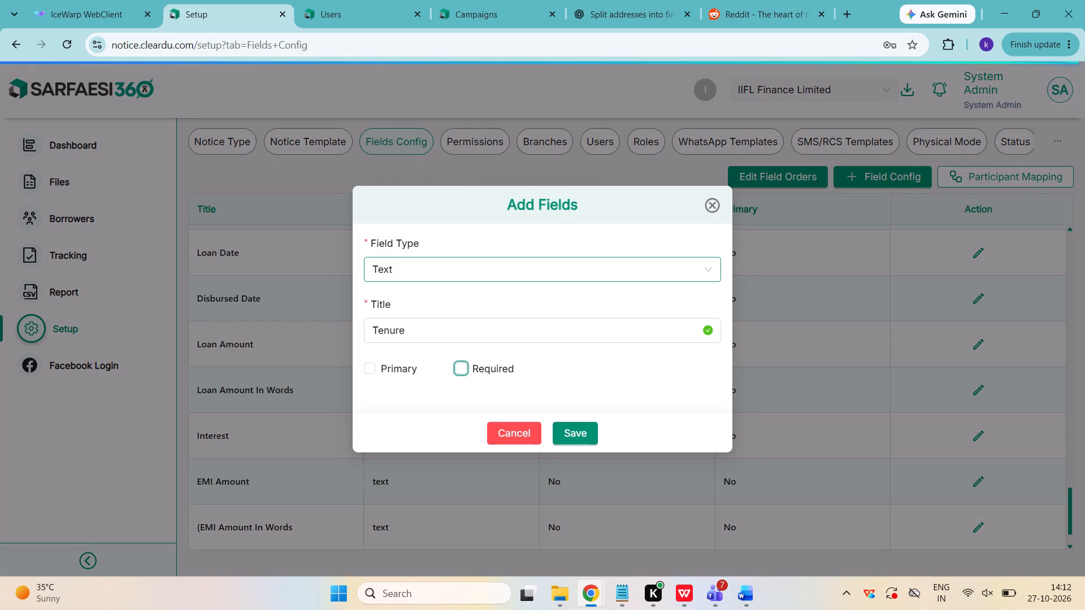
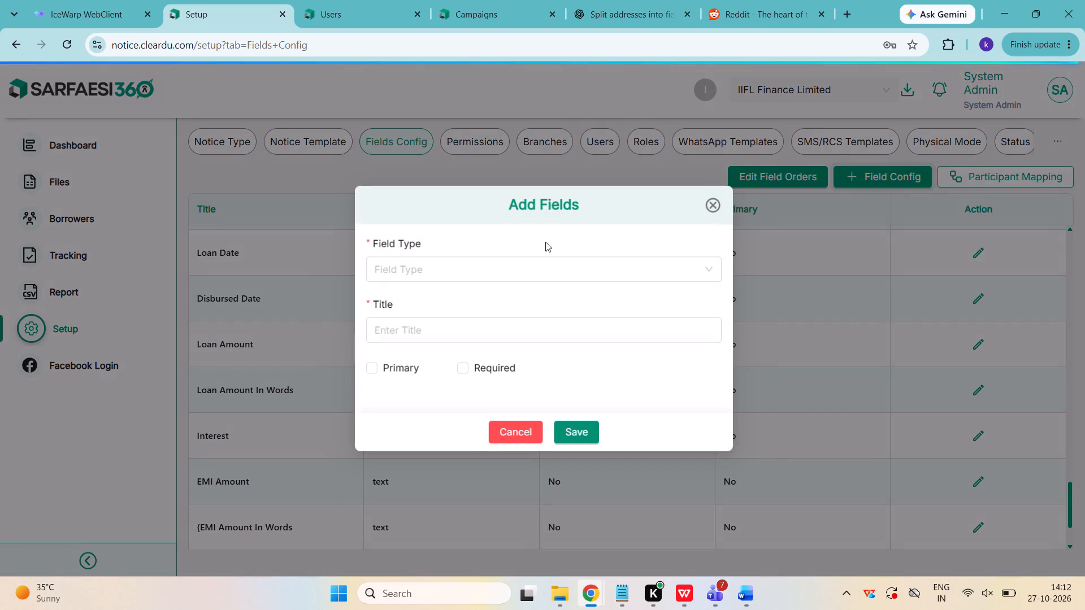
# Add a new field of type Date titled NPA Date to the fields configuration, leaving all its checkboxes unticked.
pyautogui.write('np')
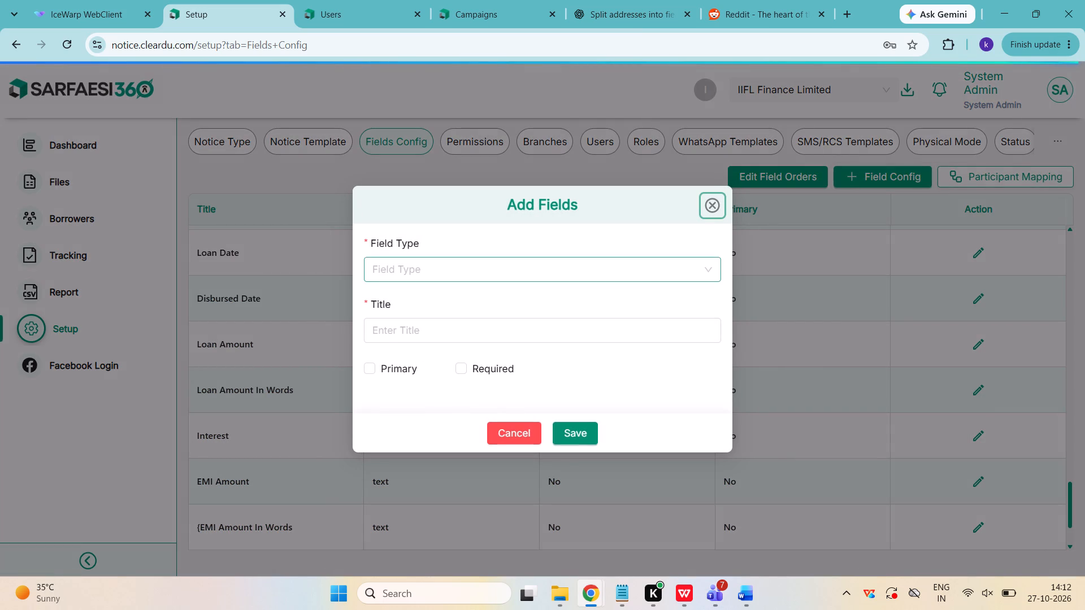
pyautogui.click(521, 260)
pyautogui.press('d')
pyautogui.press('a')
pyautogui.press('Return')
pyautogui.press('Tab')
pyautogui.press('Tab')
pyautogui.hotkey('ctrl', 'v')
pyautogui.press('Tab')
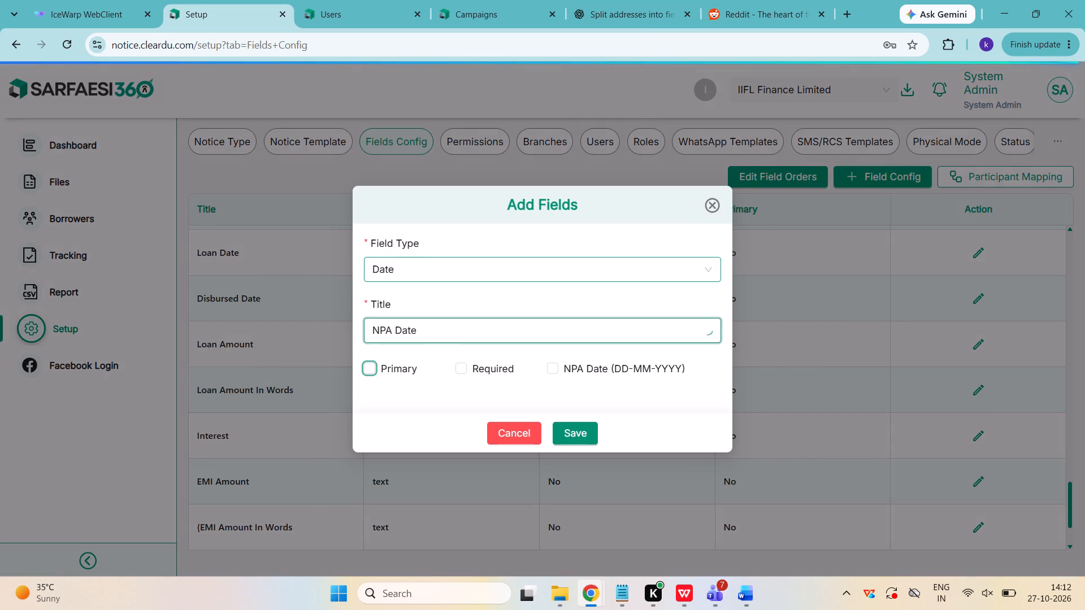
pyautogui.press('Tab')
pyautogui.press('Tab')
pyautogui.click(586, 424)
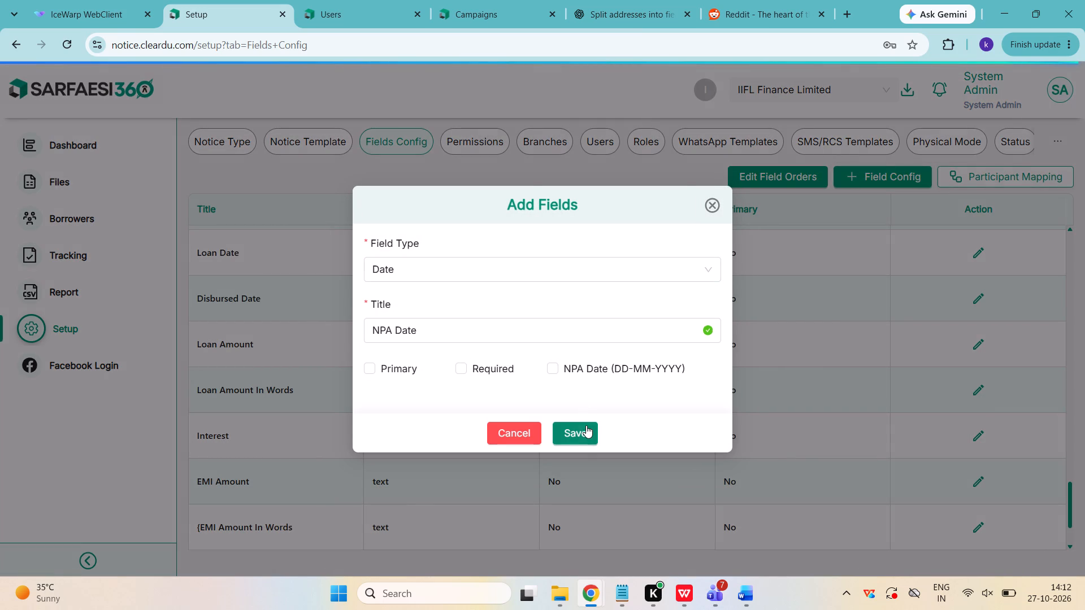
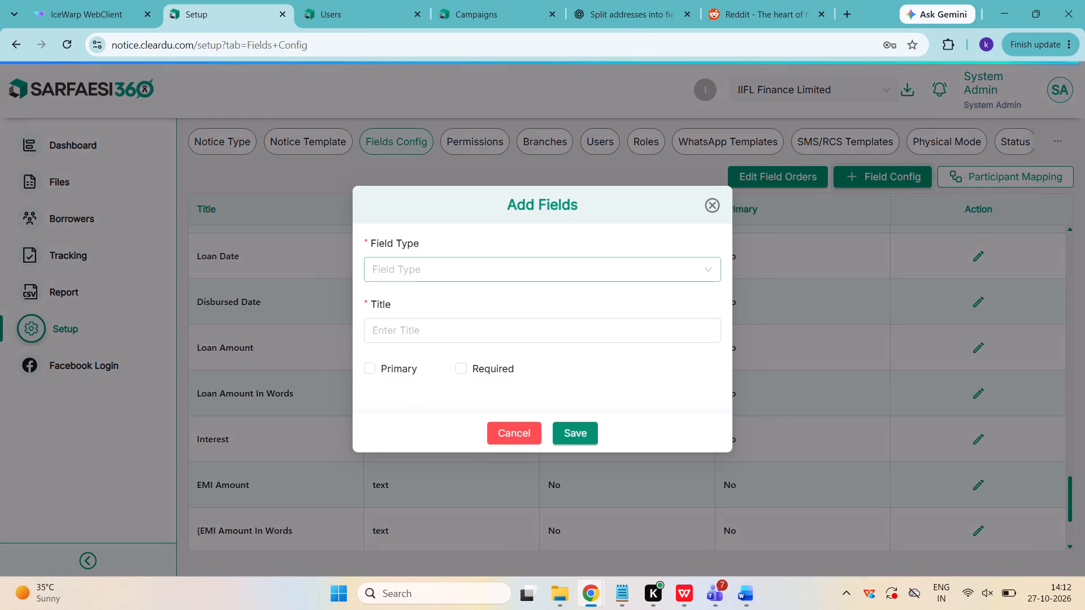
# Start another new field in the fields configuration, finding Text as its field type.
pyautogui.click(488, 278)
pyautogui.write('tex')
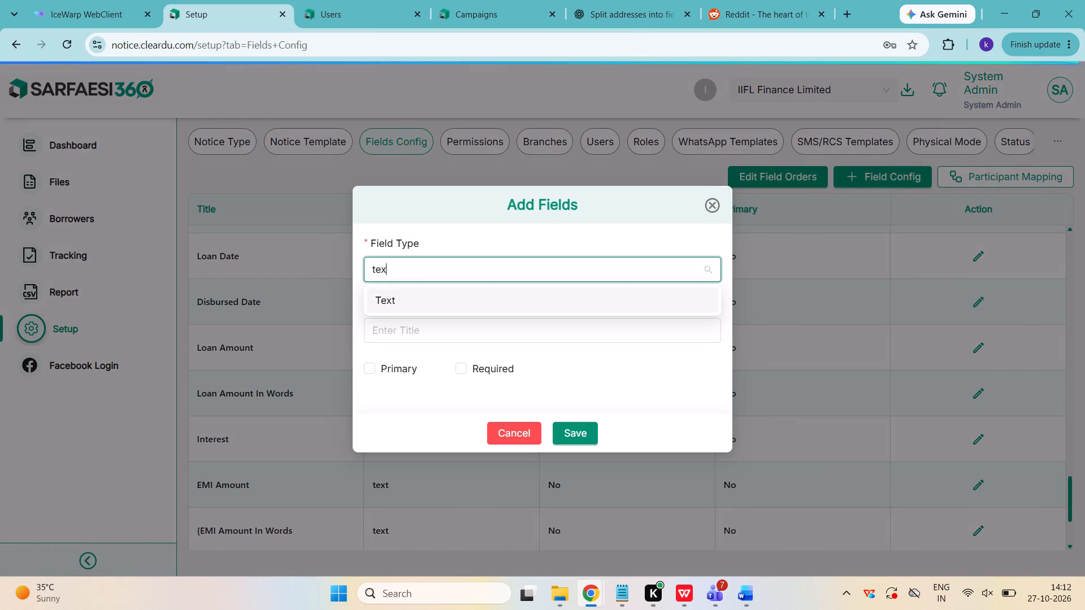
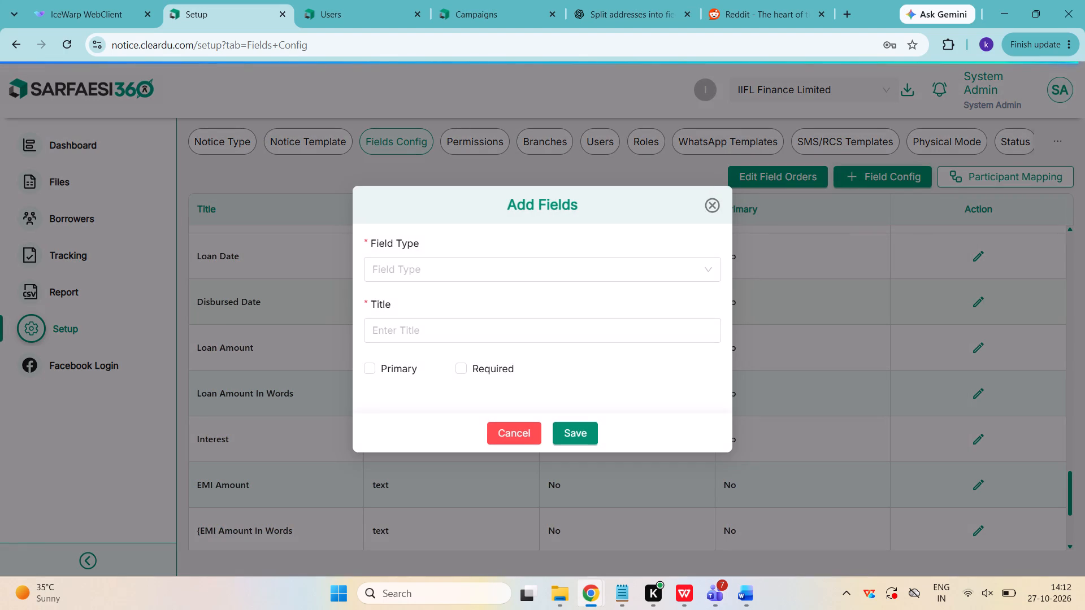
# Search the field types for "te" to find Text as the new field's type.
pyautogui.click(619, 282)
pyautogui.click(613, 277)
pyautogui.write('te')
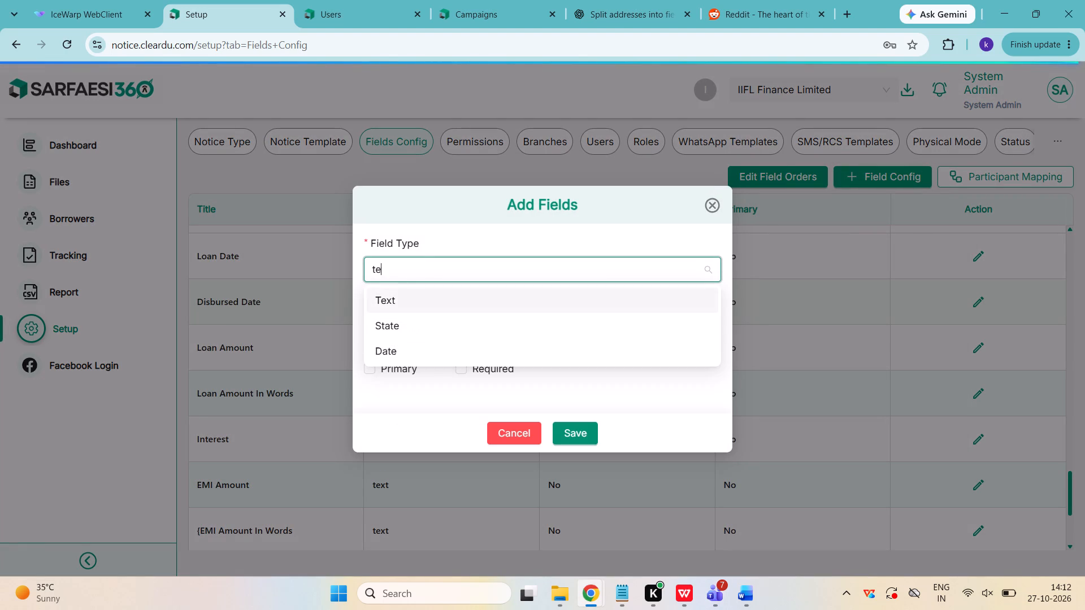
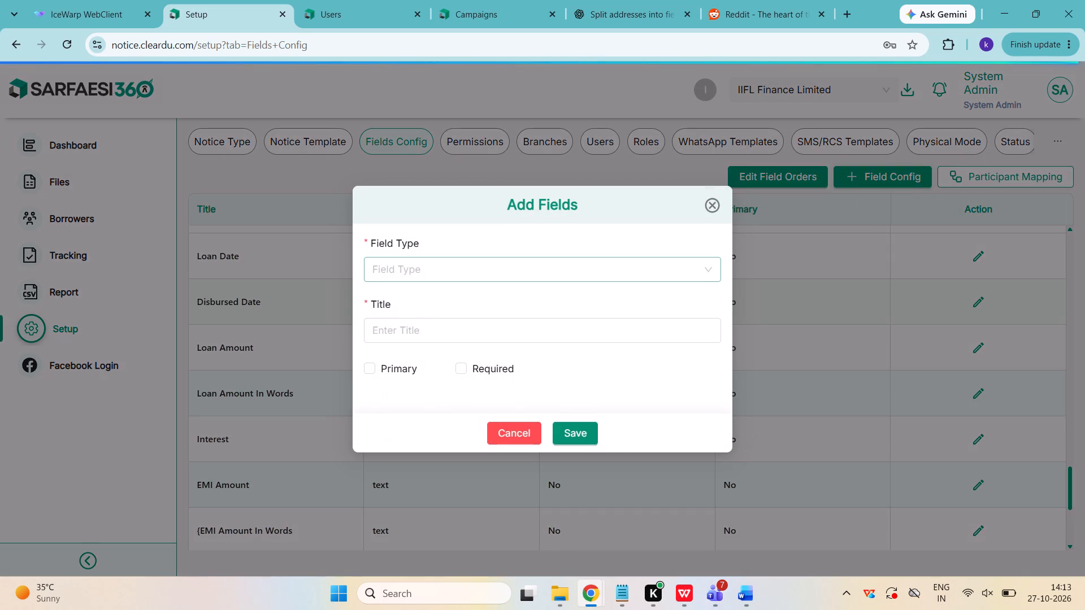
# Add a new field with the field type Date and the title "As On Date".
pyautogui.hotkey('ctrl', 'v')
pyautogui.hotkey('ctrl', 'a')
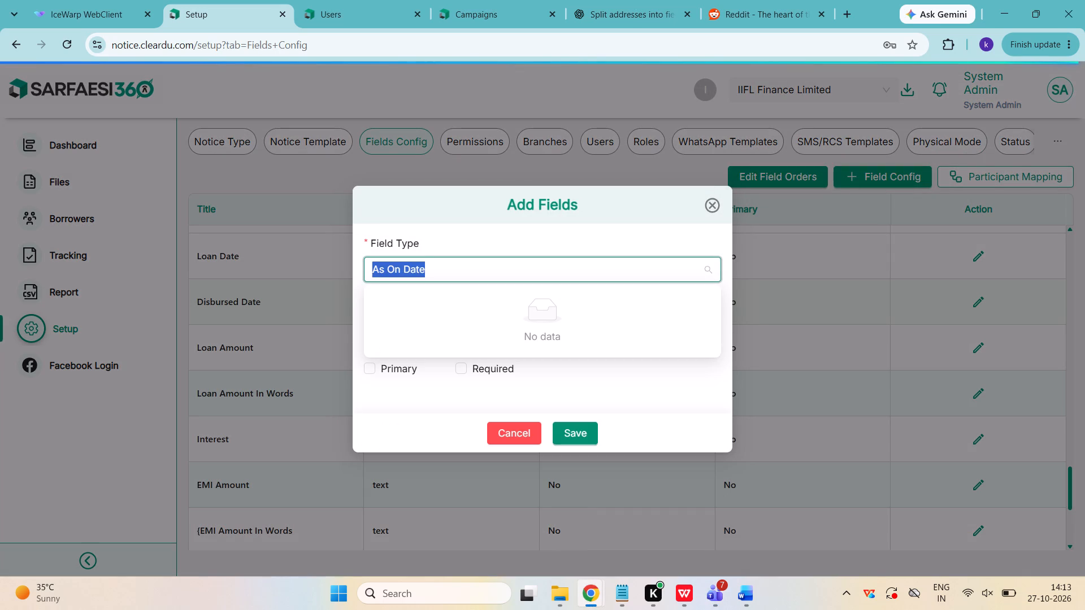
pyautogui.write('date')
pyautogui.press('Return')
pyautogui.press('Tab')
pyautogui.press('Tab')
pyautogui.hotkey('ctrl', 'v')
pyautogui.press('Tab')
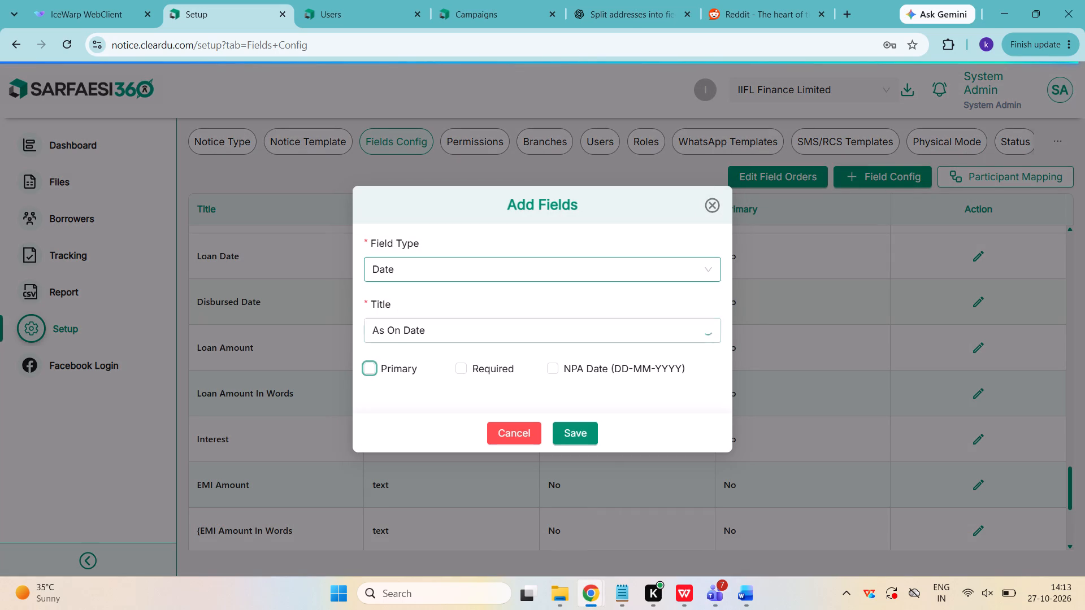
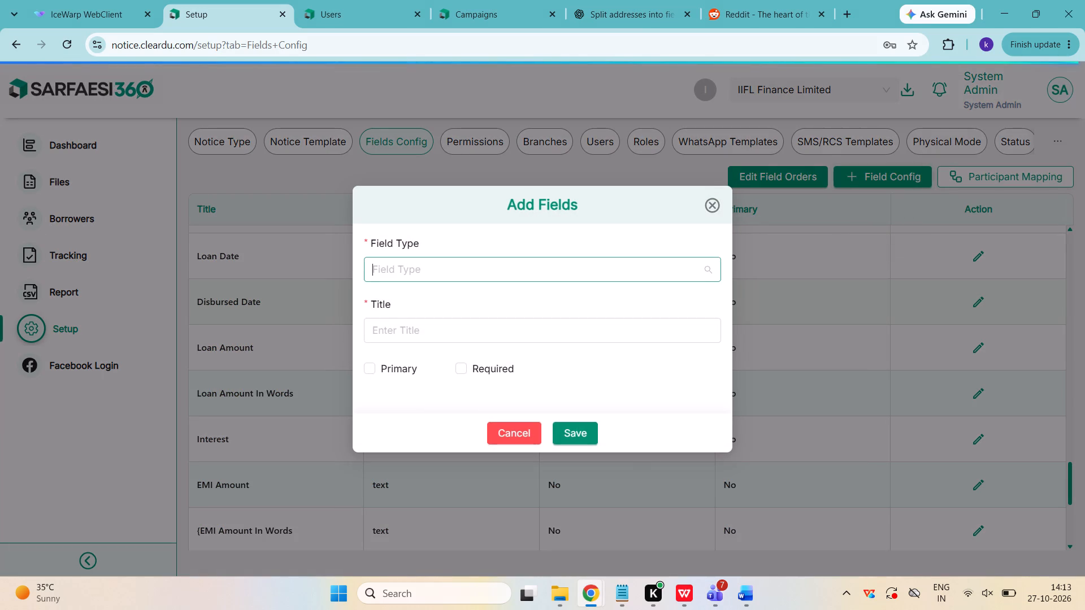
# Add a new field with the field type Date and the title "Further Interest Date".
pyautogui.write('tex')
pyautogui.press('Return')
pyautogui.press('Tab')
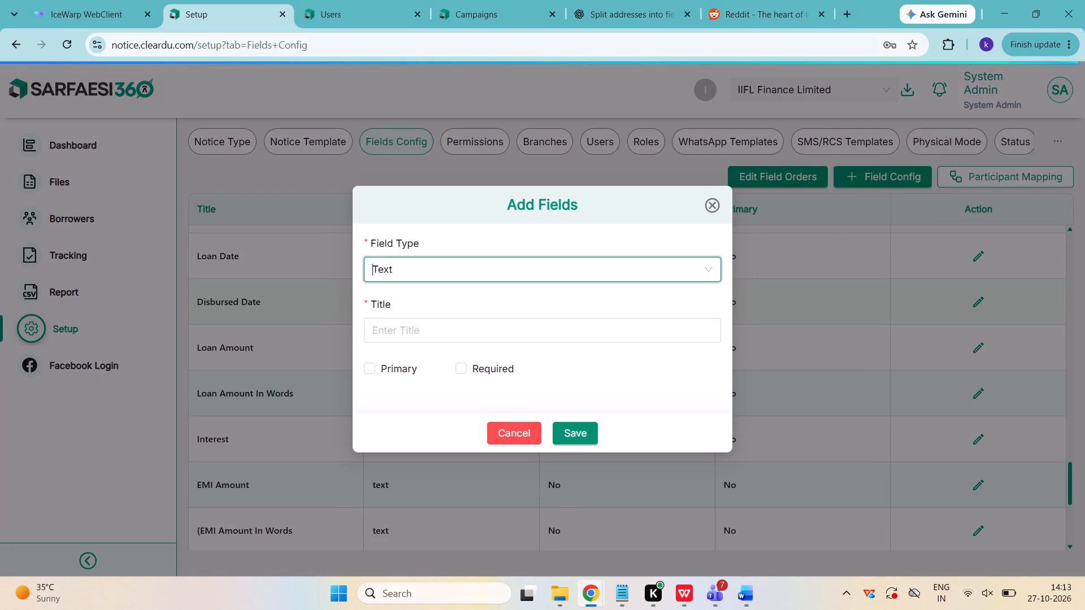
pyautogui.press('Tab')
pyautogui.hotkey('ctrl', 'v')
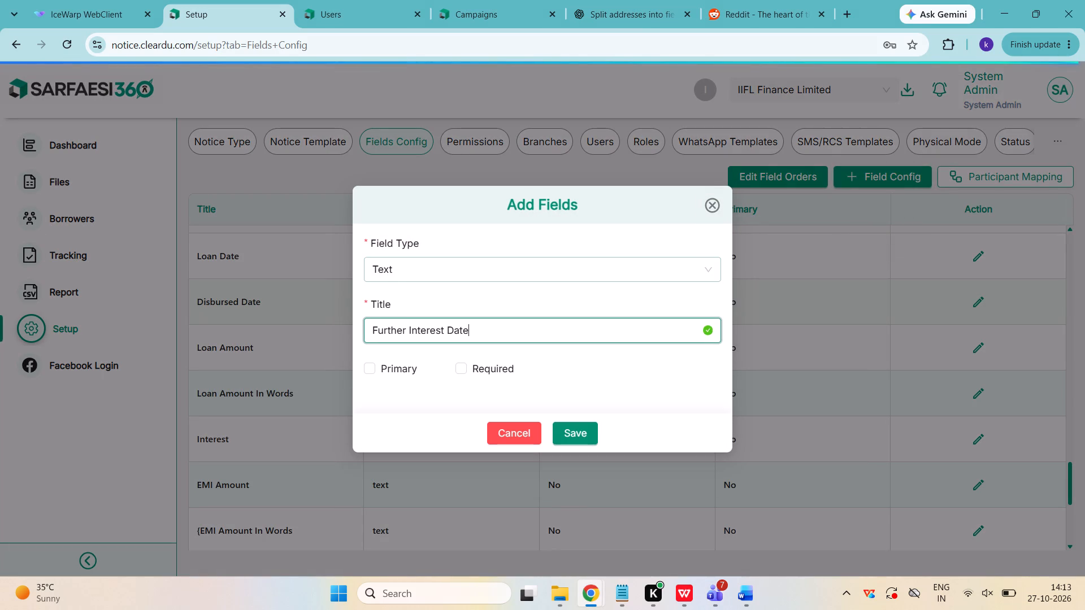
pyautogui.click(399, 276)
pyautogui.write('da')
pyautogui.press('Return')
pyautogui.press('Tab')
pyautogui.press('Tab')
pyautogui.press('Tab')
pyautogui.press('Tab')
pyautogui.press('Tab')
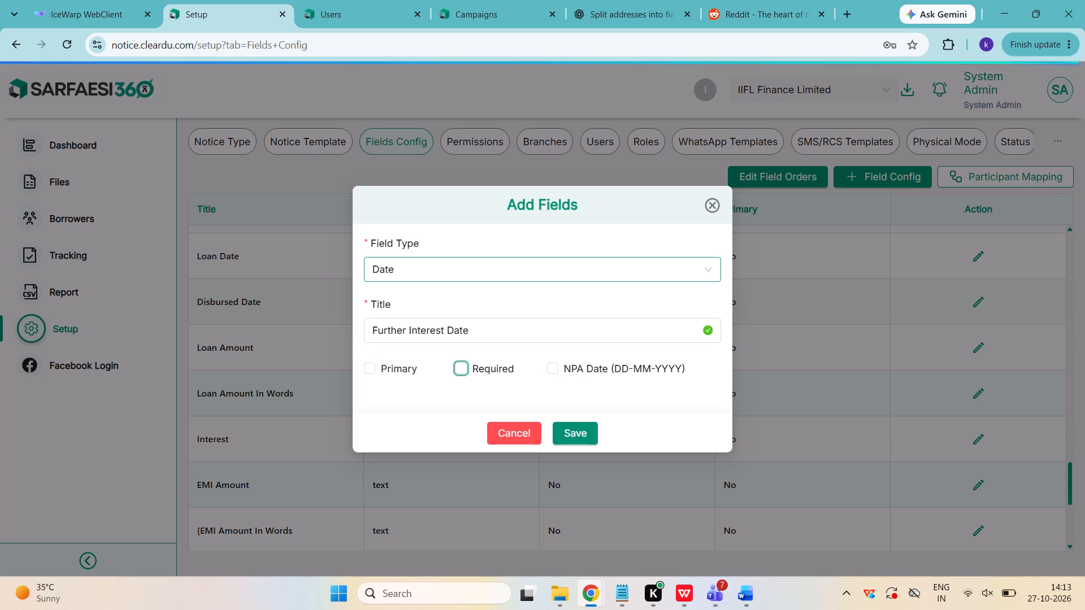
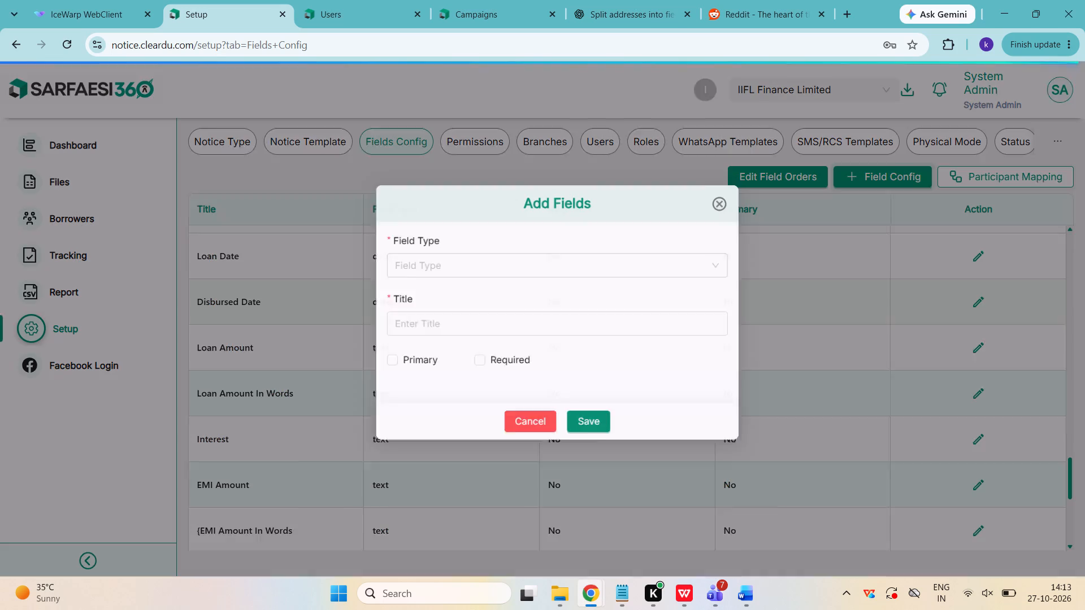
# Complete and save the new field with the field type Text and the title "Principal Outstanding".
pyautogui.click(554, 272)
pyautogui.write('tex')
pyautogui.press('Return')
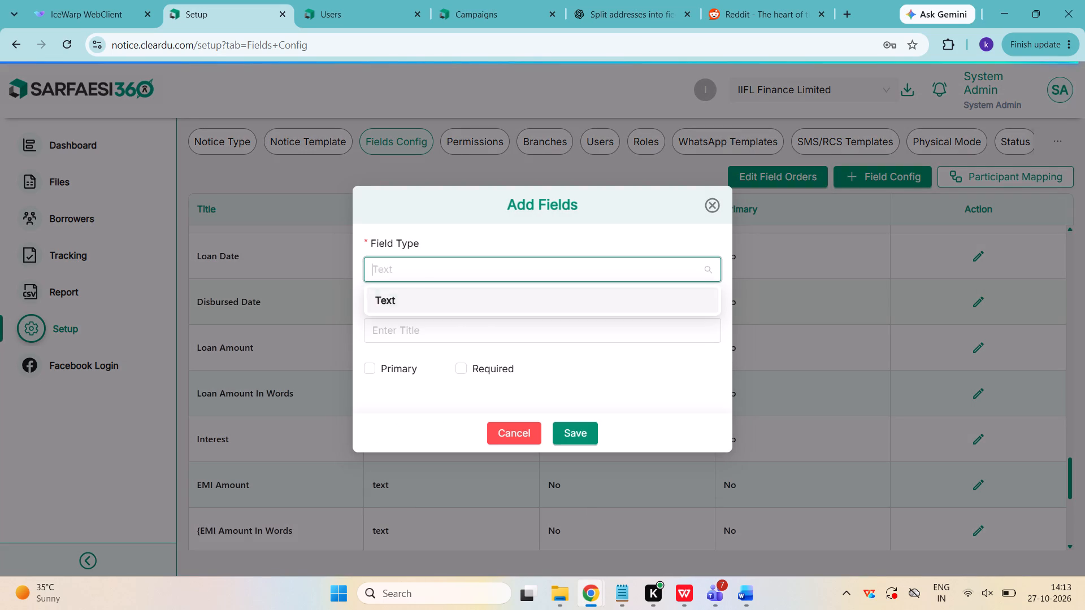
pyautogui.press('Tab')
pyautogui.press('Tab')
pyautogui.hotkey('ctrl', 'v')
pyautogui.press('Tab')
pyautogui.press('Tab')
pyautogui.press('Tab')
pyautogui.press('Tab')
pyautogui.press('Return')
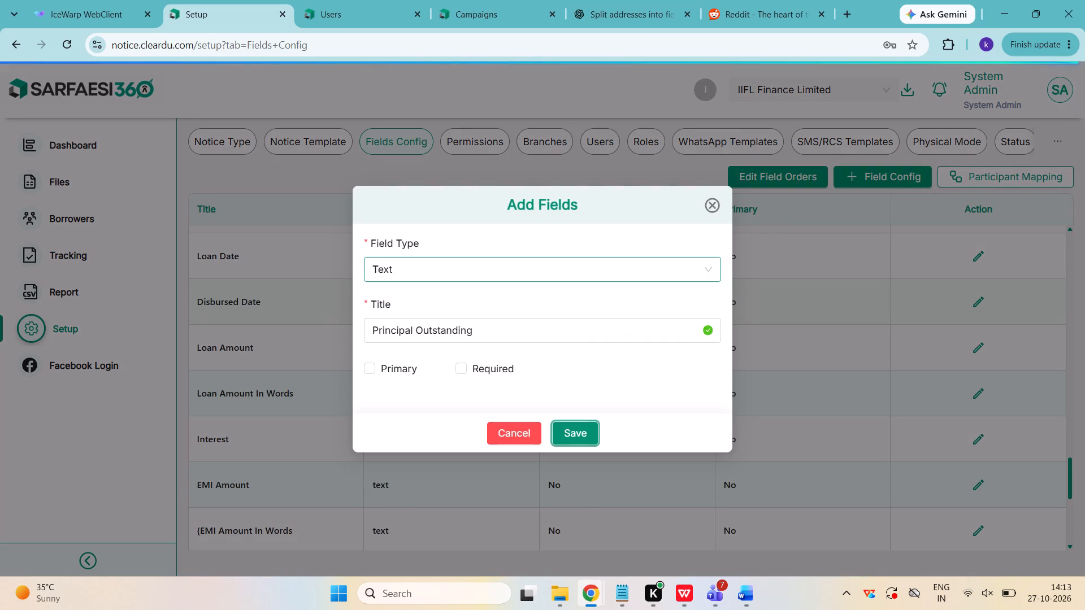
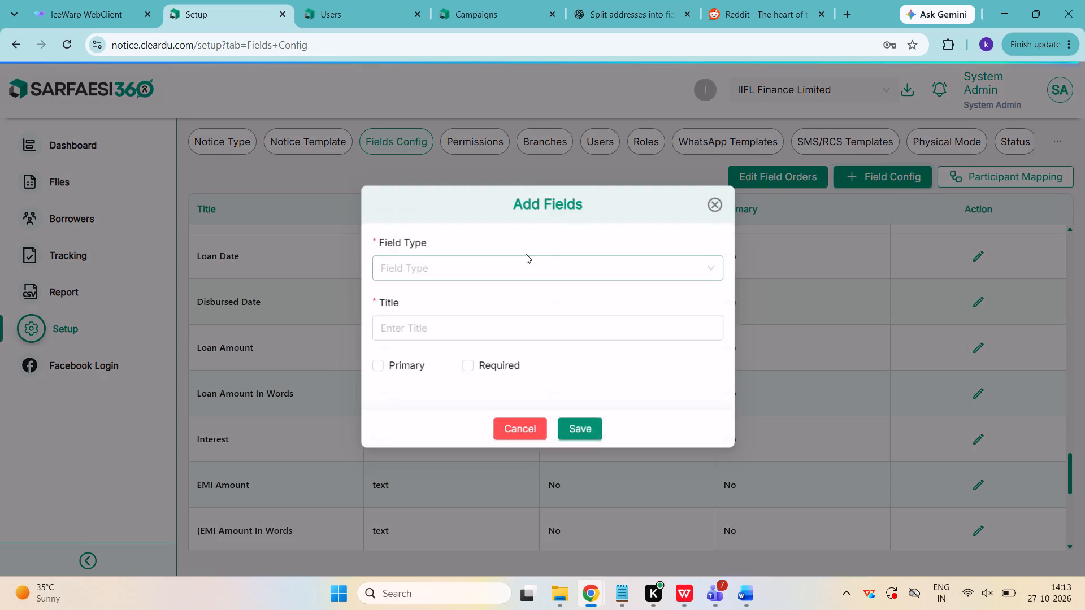
# Open the field type selection for the new field in the Add Fields form.
pyautogui.moveTo(524, 254); pyautogui.dragTo(521, 259)
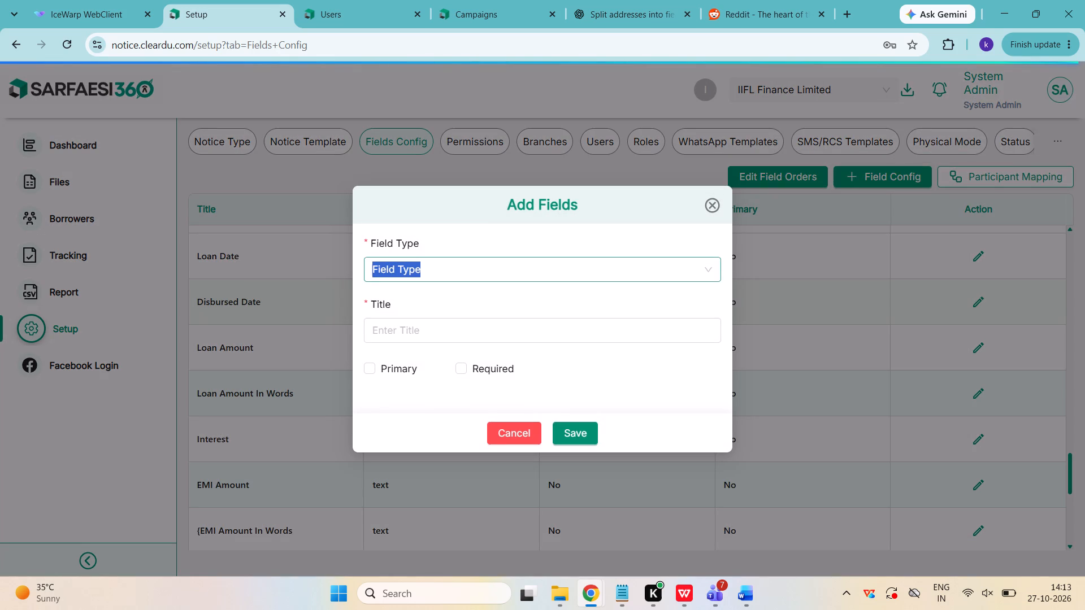
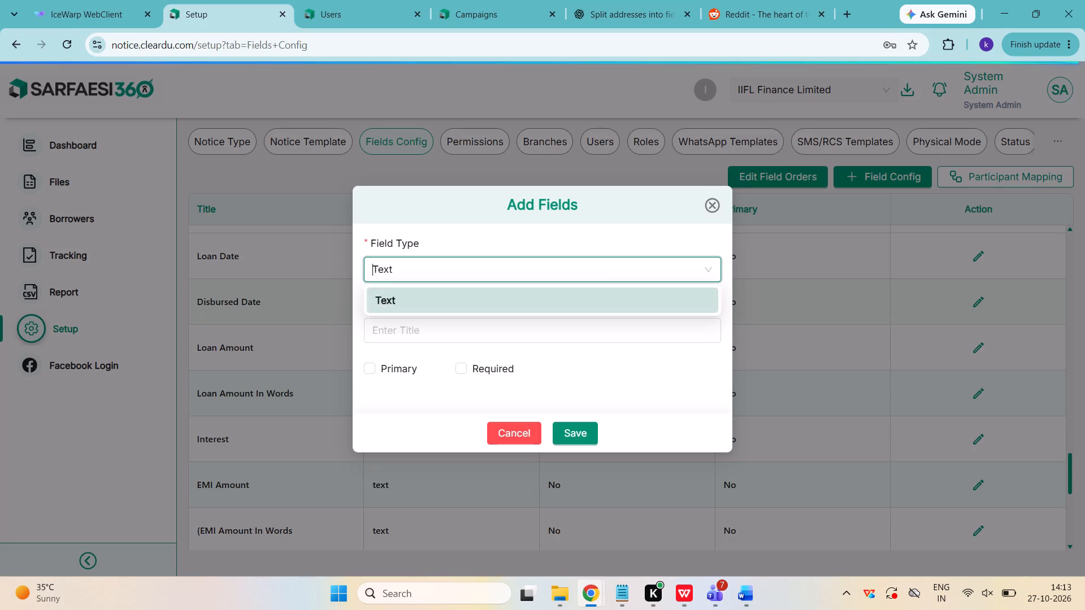
# Add a Text field titled "Overdue Principal", neither primary nor required, and save it to the fields configuration.
pyautogui.press('Tab')
pyautogui.press('Tab')
pyautogui.hotkey('ctrl', 'v')
pyautogui.press('Tab')
pyautogui.press('Tab')
pyautogui.press('Tab')
pyautogui.press('Tab')
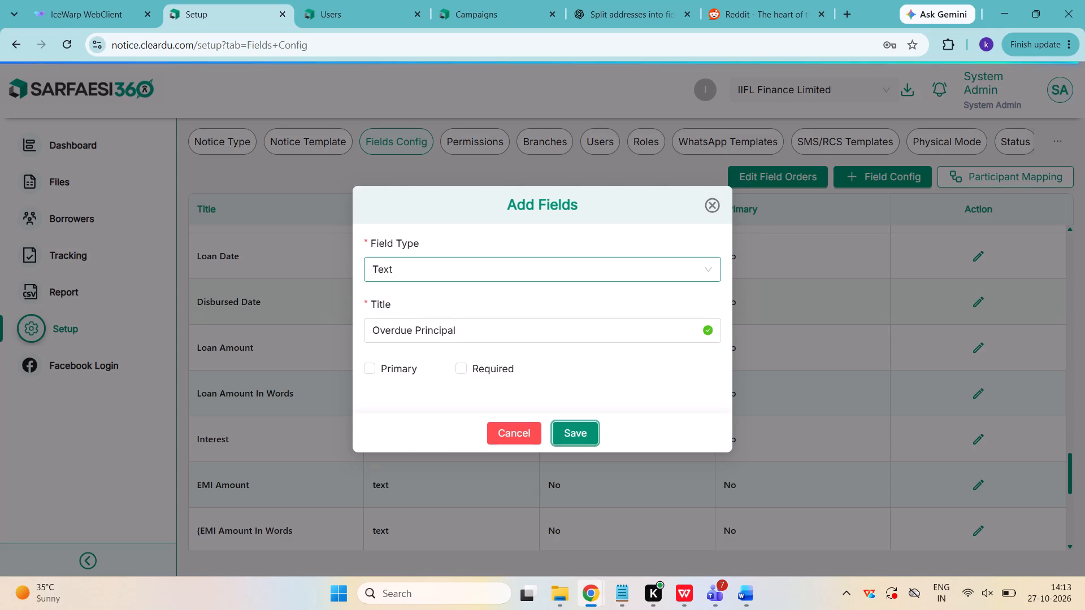
pyautogui.press('Return')
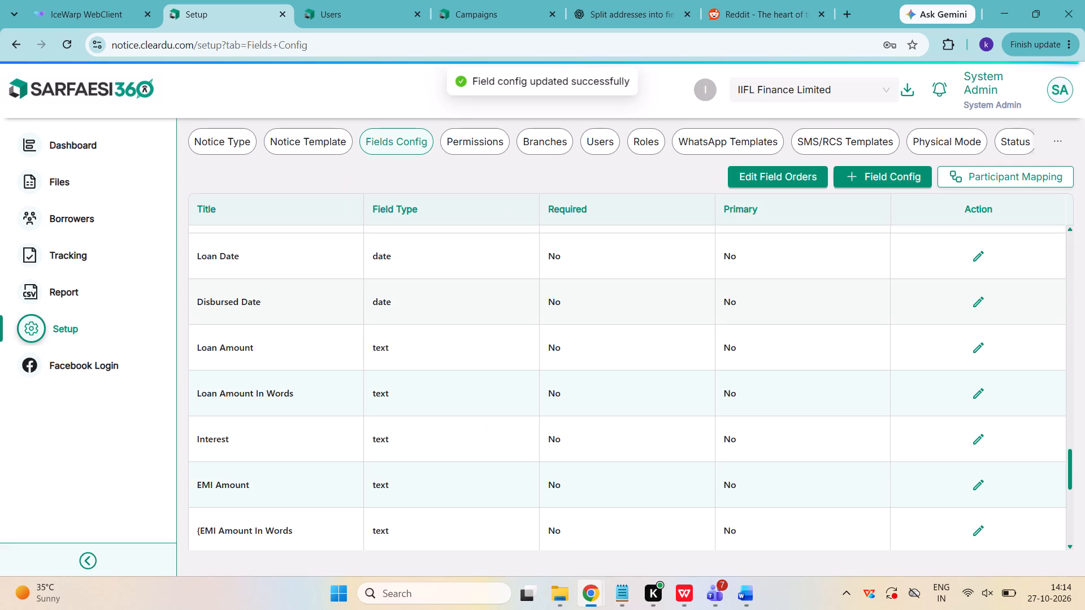
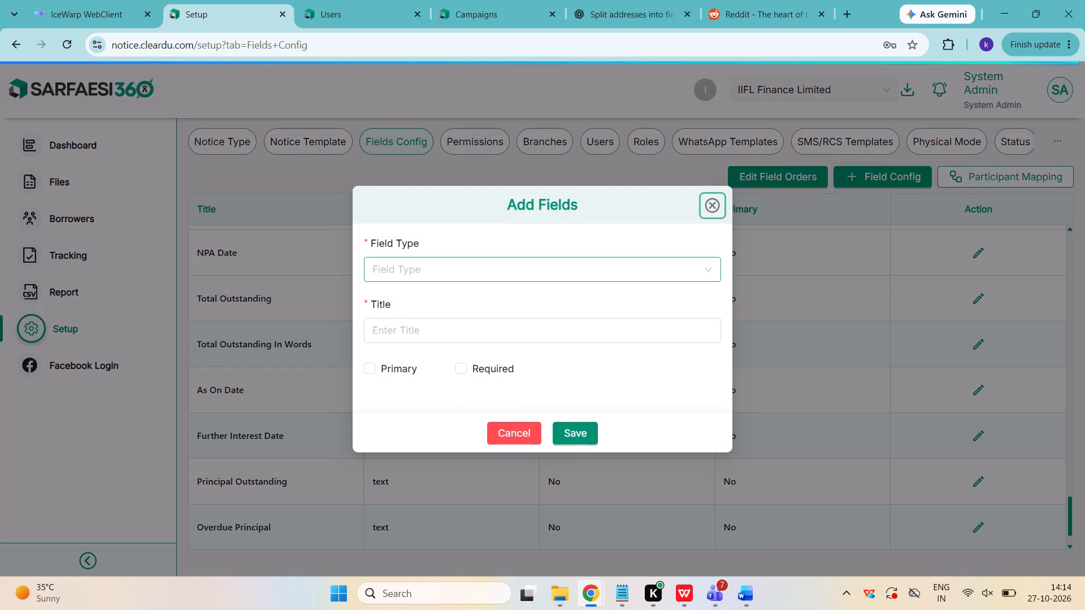
# Add a Text field titled "Penal Charges" to the fields configuration, leaving it neither primary nor required.
pyautogui.write('te')
pyautogui.click(387, 271)
pyautogui.press('t')
pyautogui.write('ex')
pyautogui.press('Return')
pyautogui.press('Tab')
pyautogui.press('Tab')
pyautogui.hotkey('ctrl', 'v')
pyautogui.press('Tab')
pyautogui.press('Tab')
pyautogui.press('Tab')
pyautogui.press('Tab')
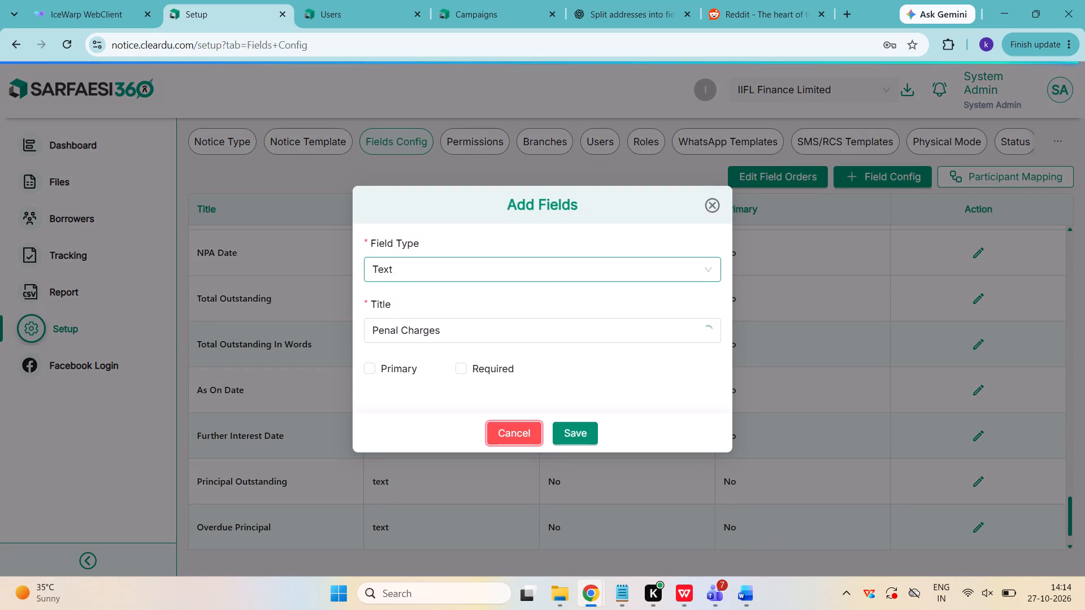
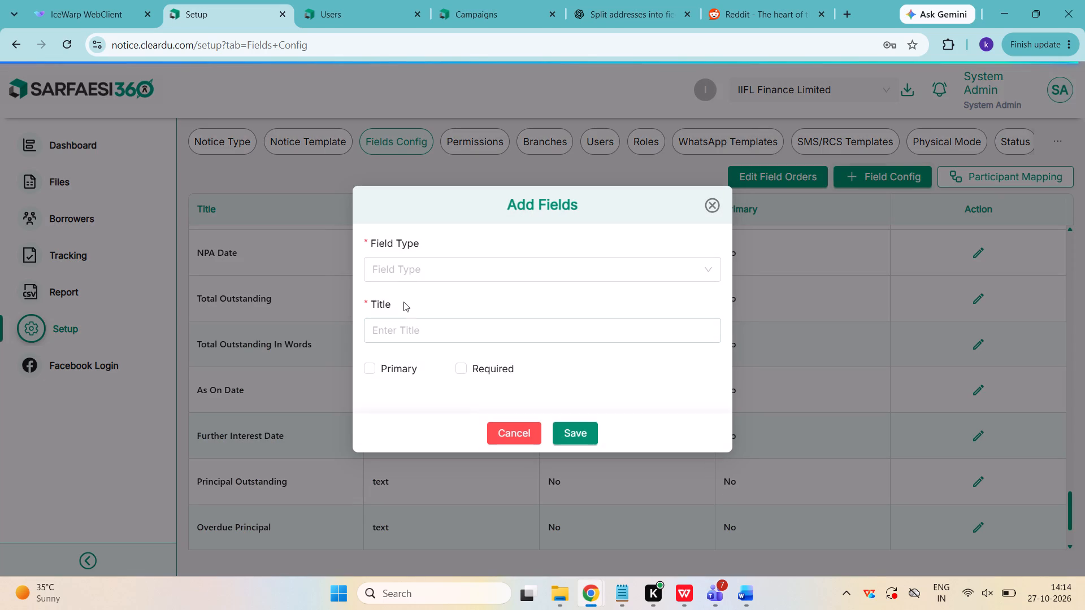
# Set the field type of the new field to Text.
pyautogui.click(383, 272)
pyautogui.write('te')
pyautogui.hotkey('ctrl', 'a')
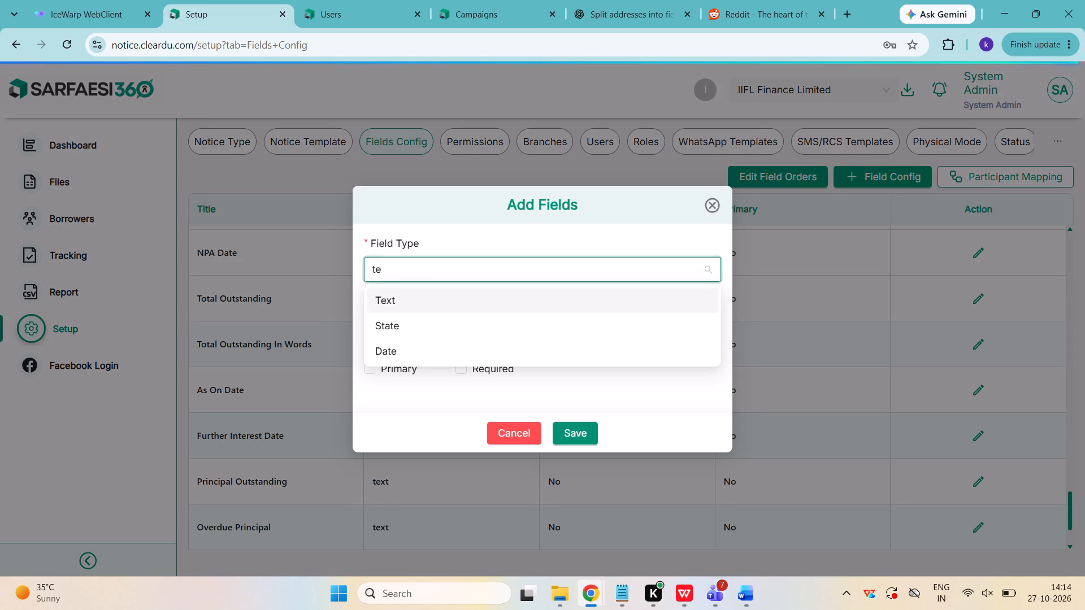
pyautogui.write('tex')
pyautogui.press('Return')
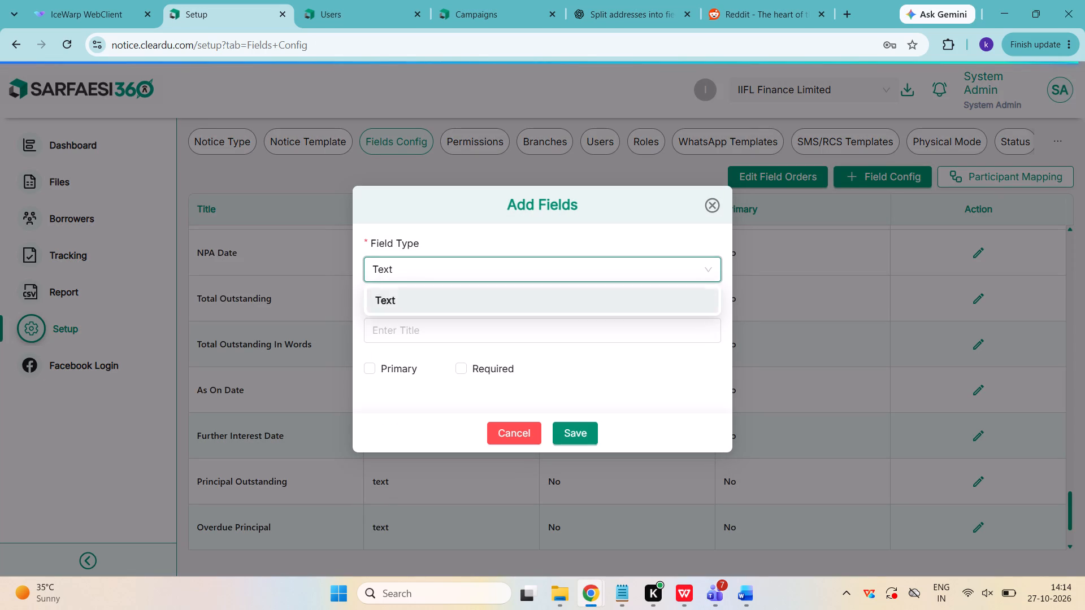
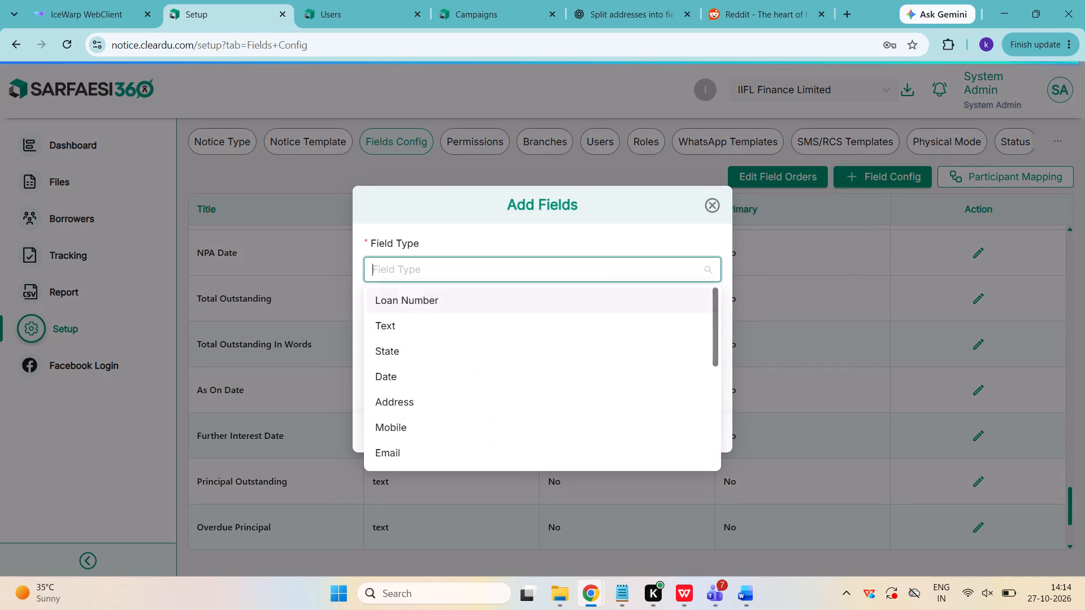
# Add a Text field titled "Prepay Charges", neither primary nor required, and save it.
pyautogui.write('tte')
pyautogui.hotkey('ctrl', 'a')
pyautogui.write('tex')
pyautogui.press('Return')
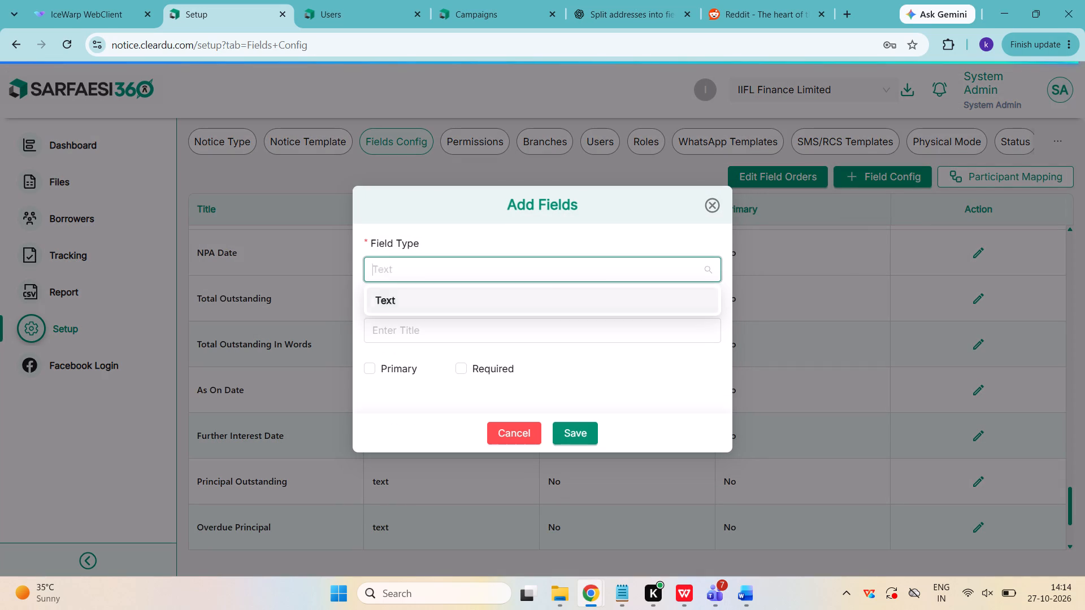
pyautogui.press('Tab')
pyautogui.press('Tab')
pyautogui.hotkey('ctrl', 'v')
pyautogui.press('Tab')
pyautogui.press('Tab')
pyautogui.press('Tab')
pyautogui.press('Tab')
pyautogui.press('Return')
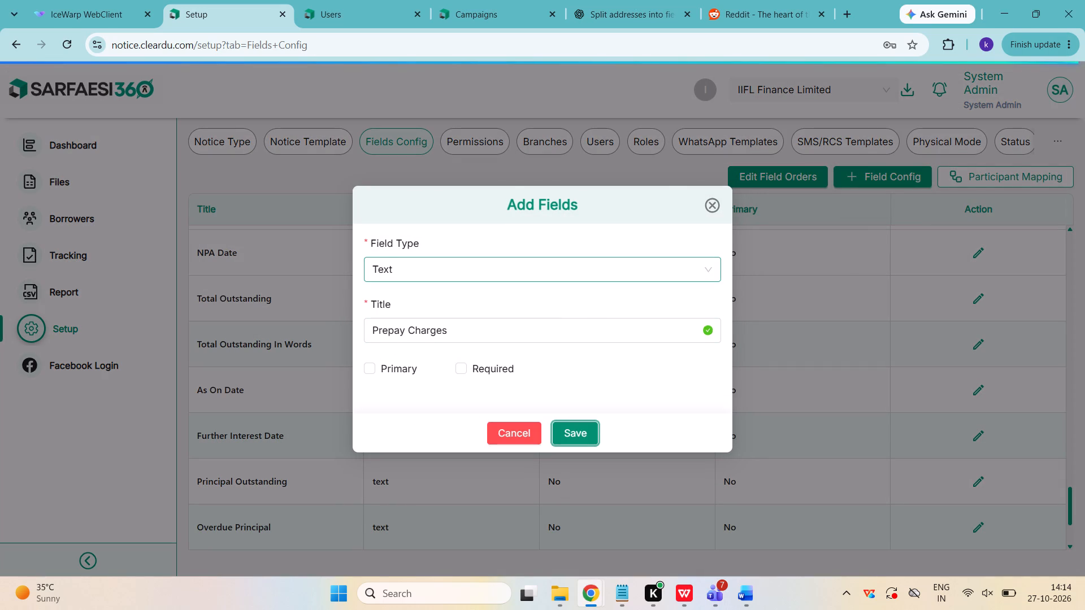
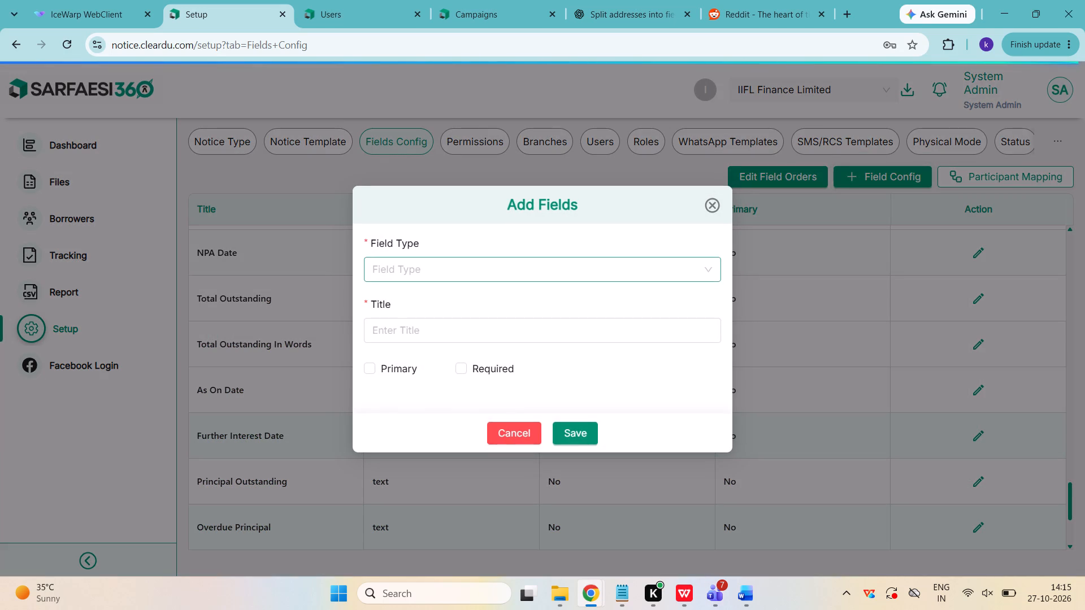
# Add a Text field titled "NESL Charges" to IIFL Finance Limited's fields configuration.
pyautogui.write('tex')
pyautogui.press('Return')
pyautogui.press('Tab')
pyautogui.press('Tab')
pyautogui.hotkey('ctrl', 'v')
pyautogui.press('Tab')
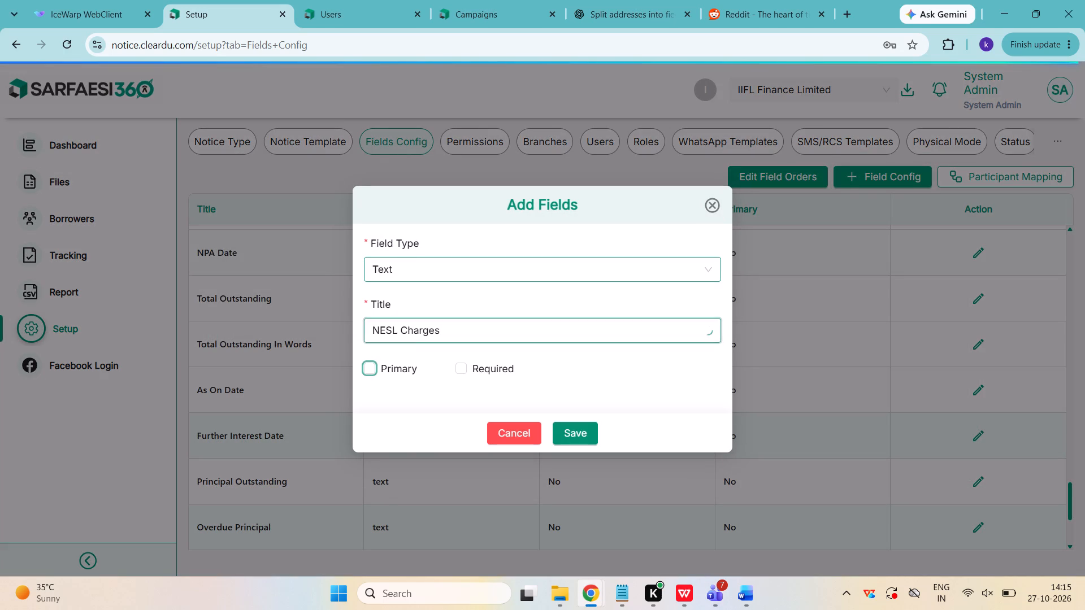
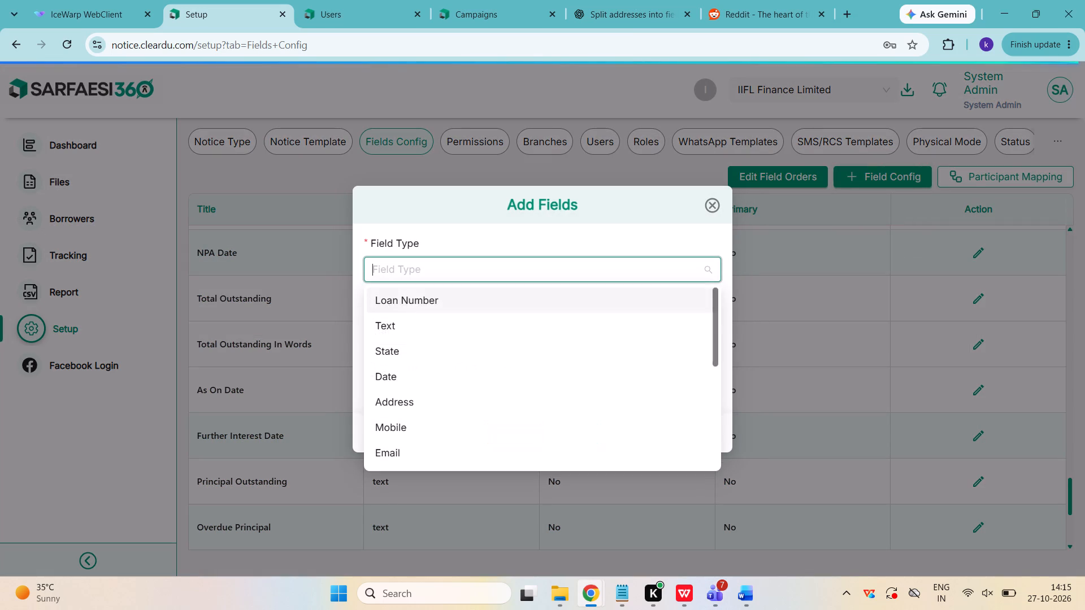
# Add a Text field titled "GST Charges" to IIFL Finance Limited's fields configuration.
pyautogui.write('tex')
pyautogui.press('Return')
pyautogui.press('Tab')
pyautogui.press('Tab')
pyautogui.hotkey('ctrl', 'v')
pyautogui.press('Tab')
pyautogui.press('Tab')
pyautogui.press('Tab')
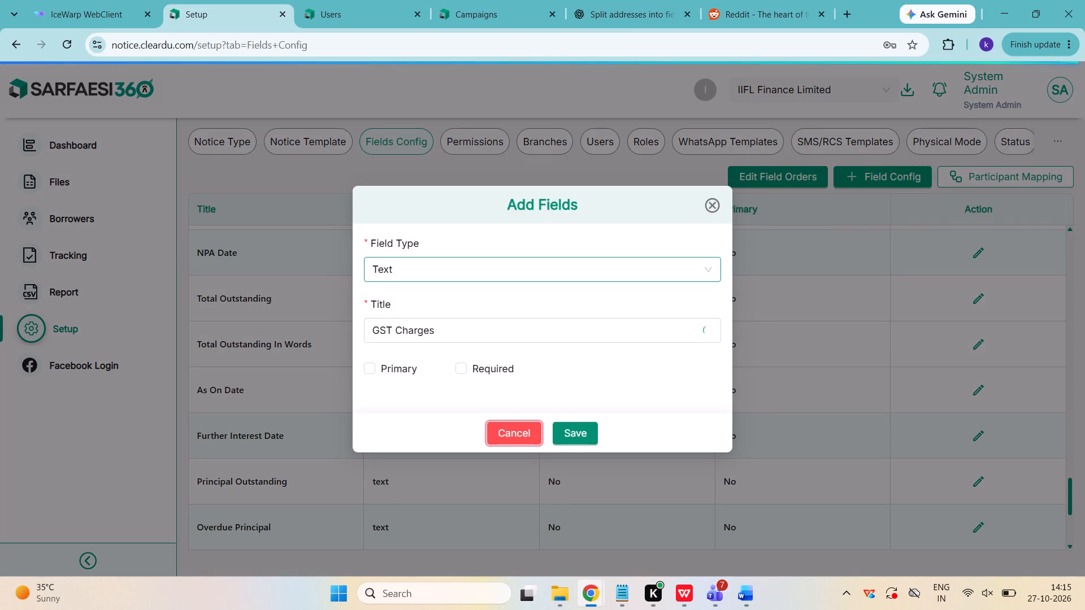
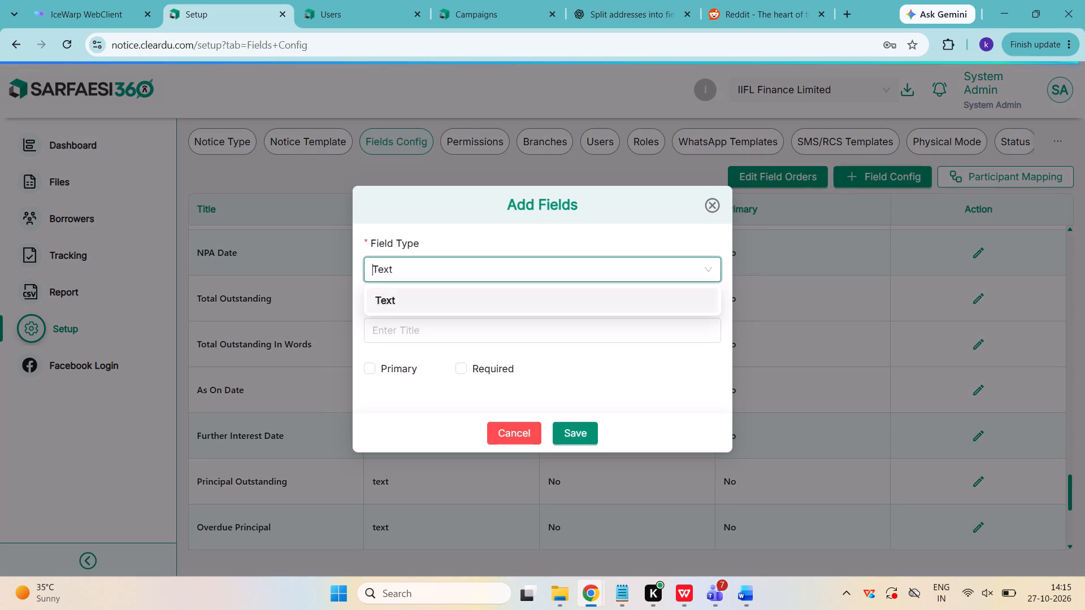
# Add a Text field titled "Cheque Default Charges" to IIFL Finance Limited's fields configuration.
pyautogui.press('Tab')
pyautogui.press('Tab')
pyautogui.hotkey('ctrl', 'v')
pyautogui.press('Tab')
pyautogui.press('Tab')
pyautogui.press('Tab')
pyautogui.press('Tab')
pyautogui.press('Return')
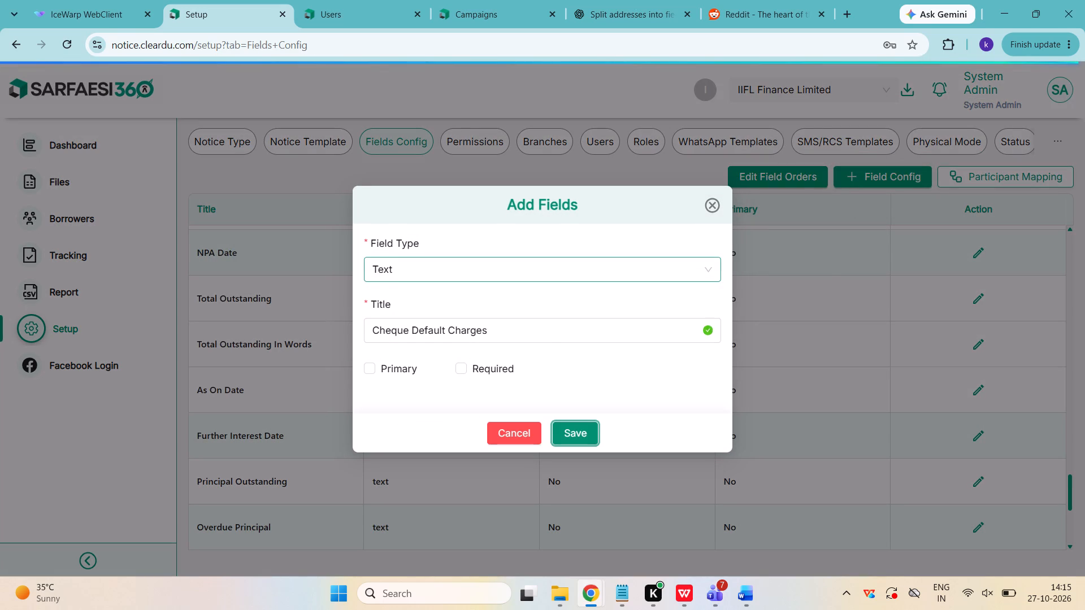
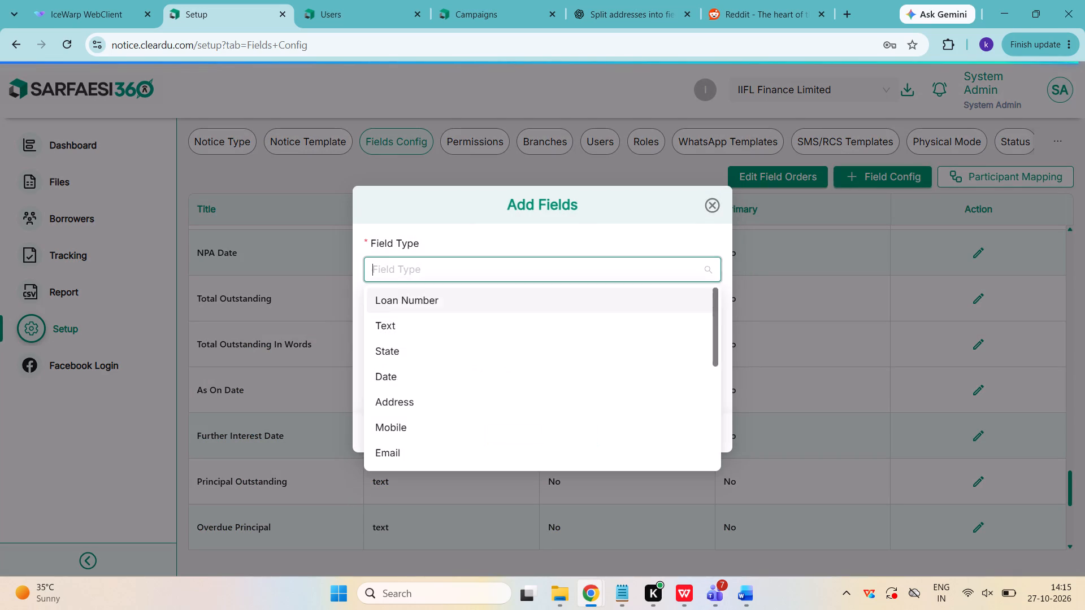
# Add a Text field titled "Excess Lying" to IIFL Finance Limited's fields configuration.
pyautogui.write('te')
pyautogui.press('Return')
pyautogui.press('Tab')
pyautogui.press('Tab')
pyautogui.hotkey('ctrl', 'v')
pyautogui.press('Tab')
pyautogui.press('Tab')
pyautogui.press('Tab')
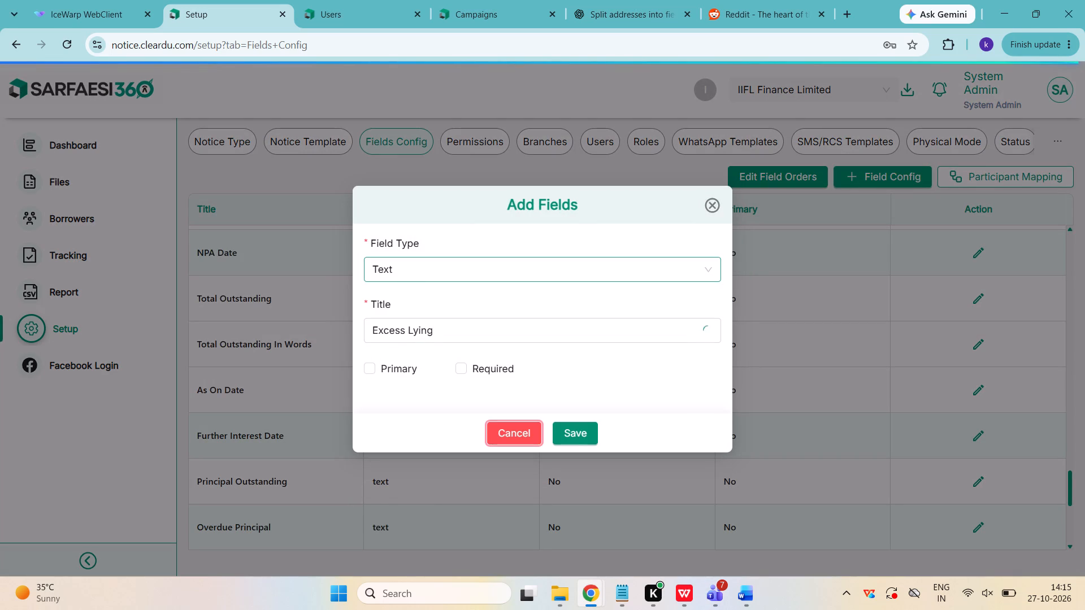
pyautogui.press('Tab')
pyautogui.press('Return')
# Switch to the Cleardu - Tech chat in Microsoft Teams.
pyautogui.hotkey('alt', 'Tab')
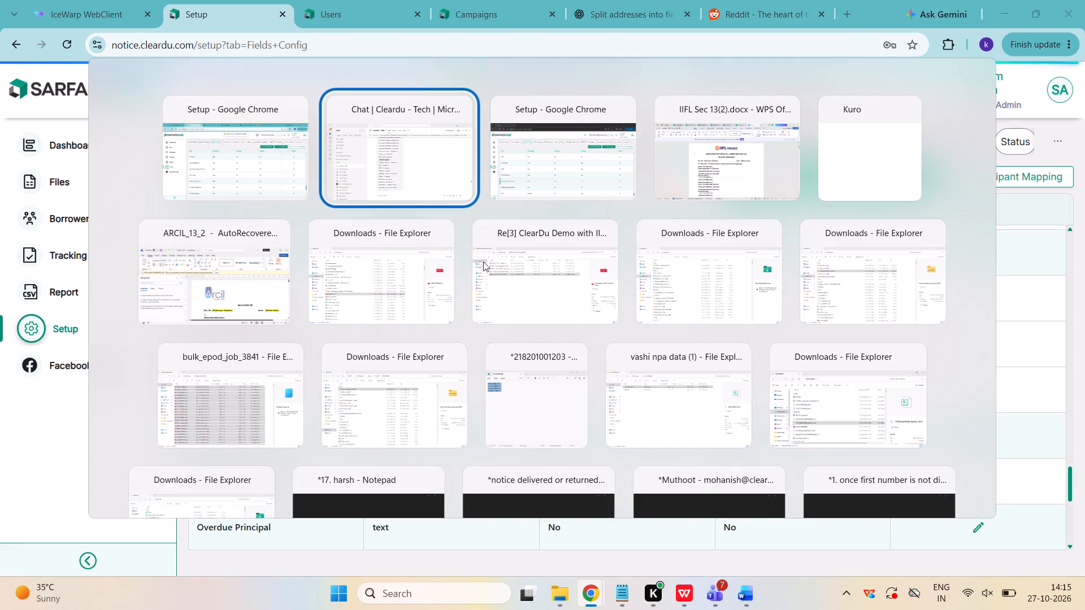
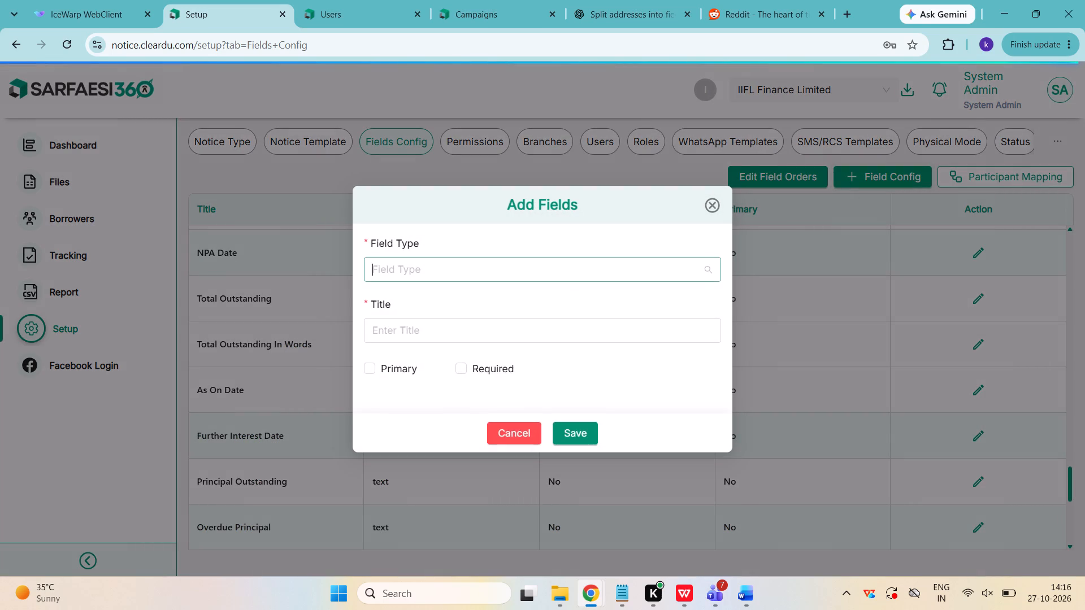
# Add a Text field titled "TDS Due Charges" to IIFL Finance Limited's fields configuration.
pyautogui.write('tex')
pyautogui.press('Return')
pyautogui.press('Tab')
pyautogui.press('Tab')
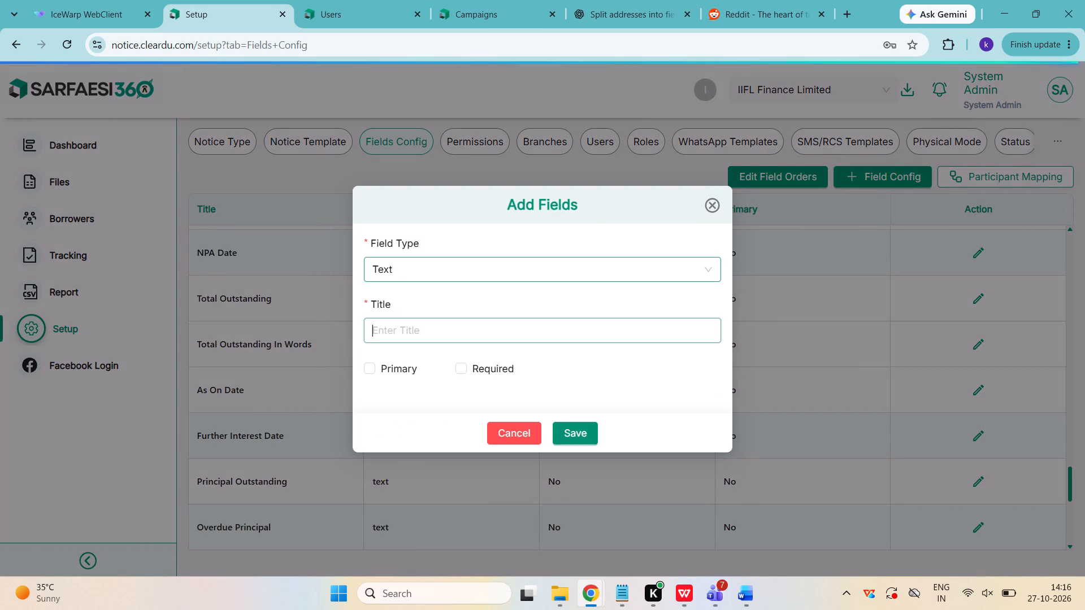
pyautogui.hotkey('ctrl', 'v')
pyautogui.press('Tab')
pyautogui.press('Tab')
pyautogui.press('Tab')
pyautogui.press('Tab')
pyautogui.press('Return')
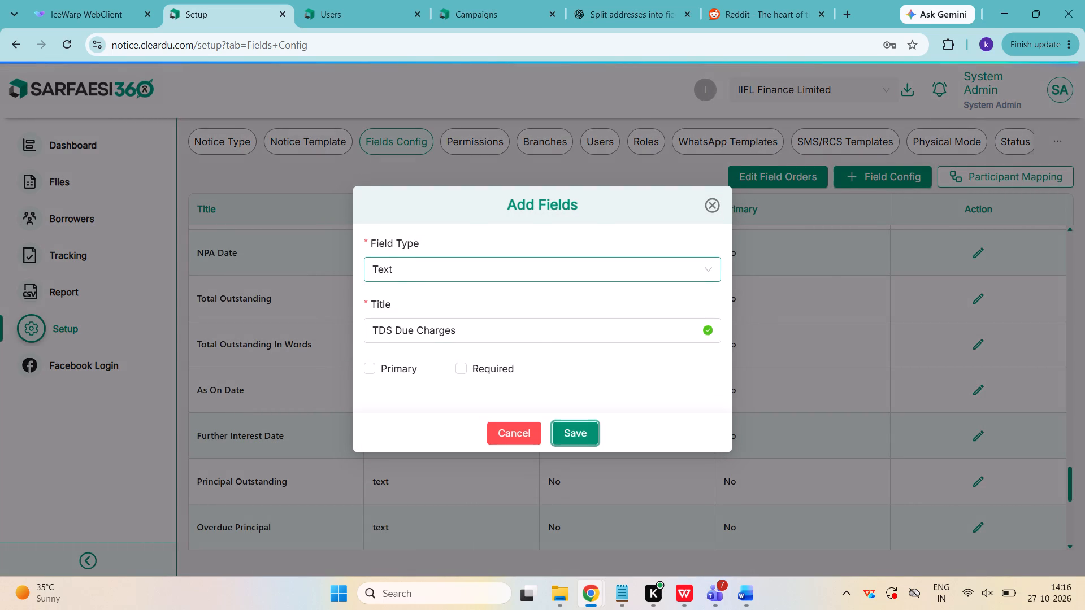
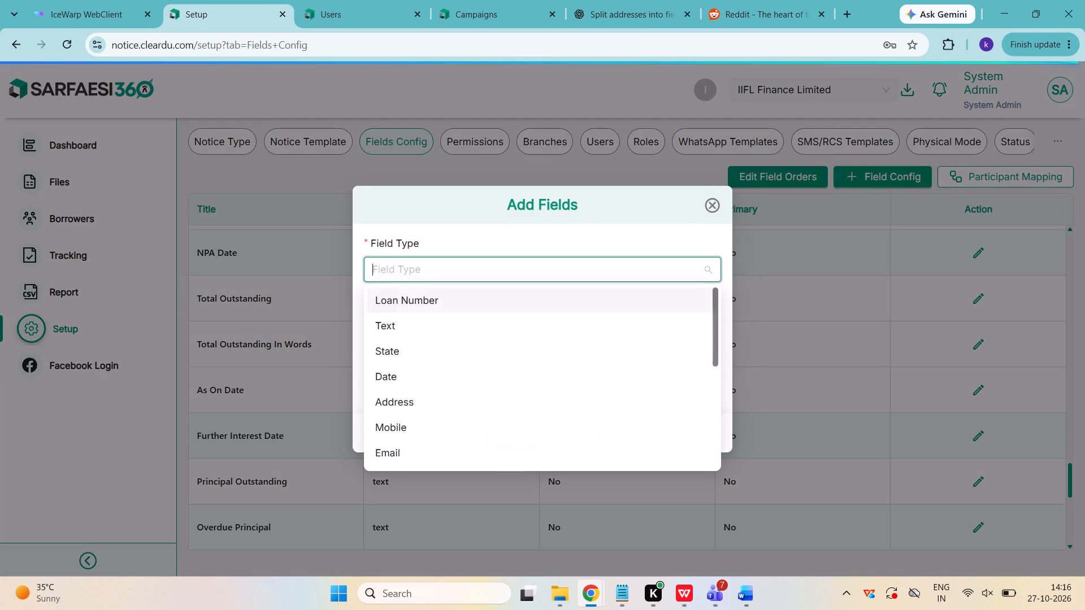
# Add a Text field titled "Per Day Interest" to IIFL Finance Limited's fields configuration.
pyautogui.write('tex')
pyautogui.press('Return')
pyautogui.press('Tab')
pyautogui.press('Tab')
pyautogui.hotkey('ctrl', 'v')
pyautogui.press('Tab')
pyautogui.press('Tab')
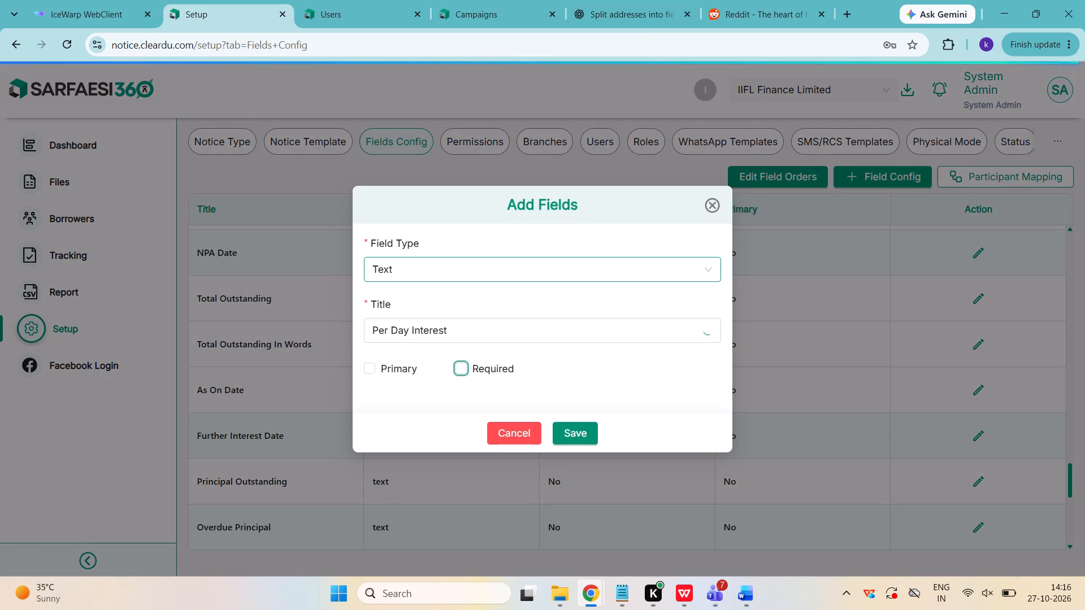
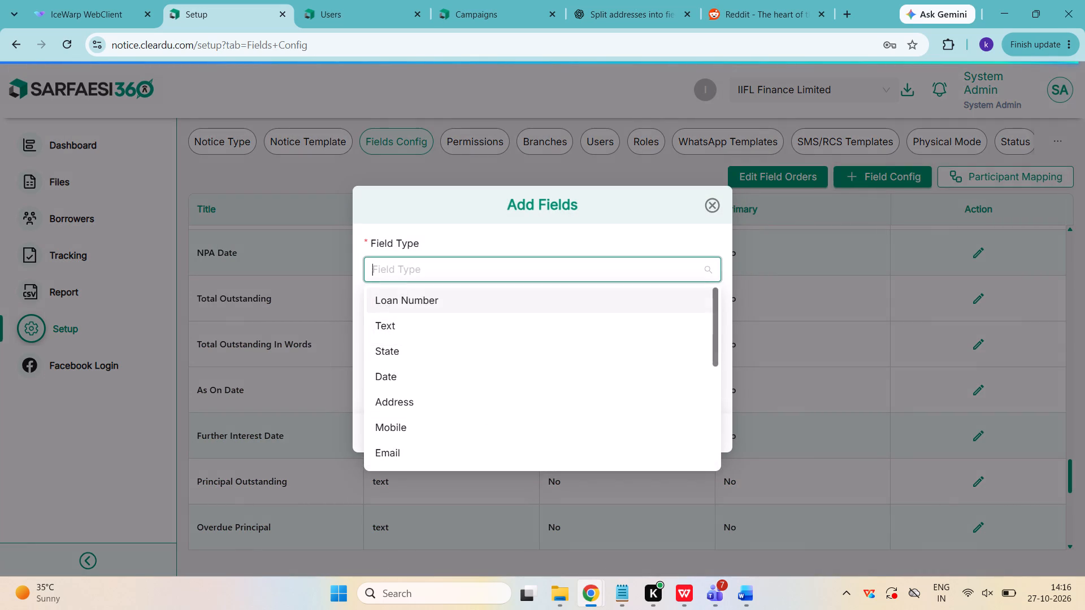
# Add a Text field titled "Per Day Penal Interest" to IIFL Finance Limited's fields configuration.
pyautogui.write('tex')
pyautogui.press('Return')
pyautogui.press('Tab')
pyautogui.press('Tab')
pyautogui.hotkey('ctrl', 'v')
pyautogui.press('Tab')
pyautogui.press('Tab')
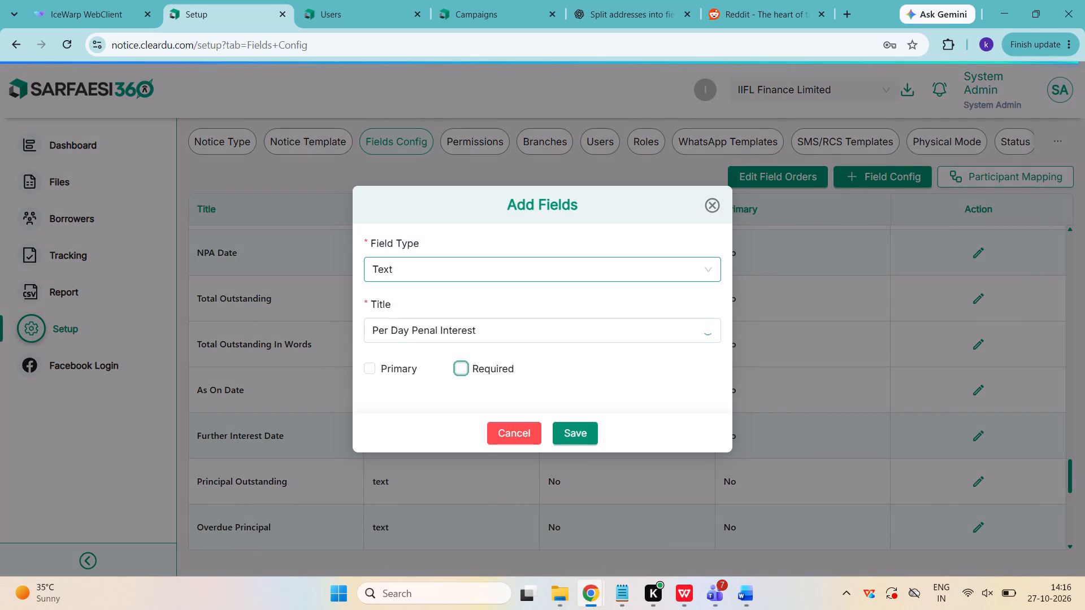
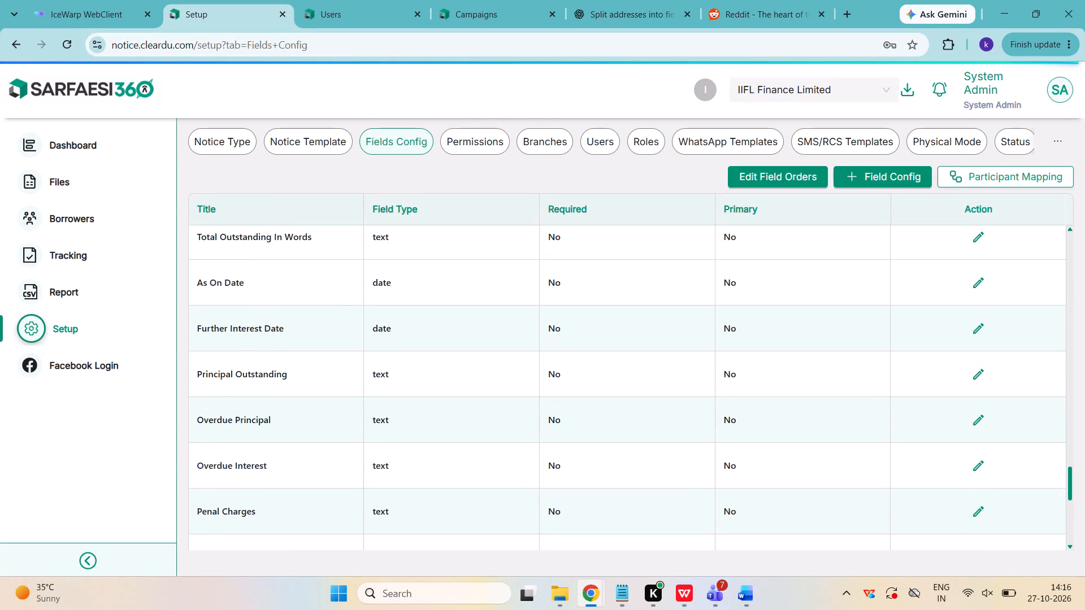
# Enable the "NPA Date (DD-MM-YYYY)" option on the existing NPA Date field and save the field.
pyautogui.scroll(5, 607, 268)
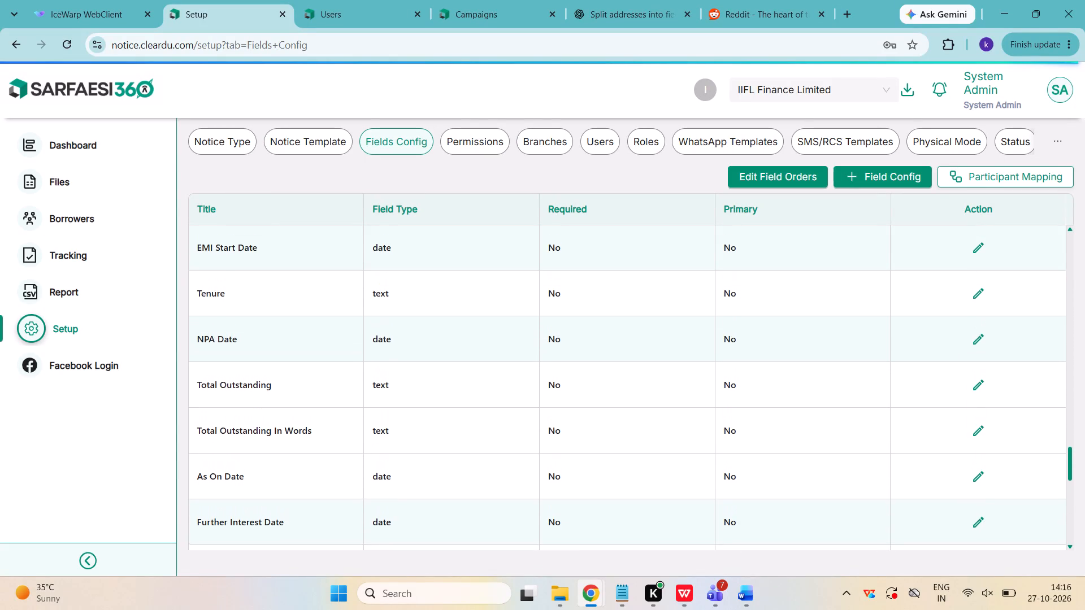
pyautogui.click(967, 343)
pyautogui.click(970, 343)
pyautogui.click(656, 373)
pyautogui.click(576, 438)
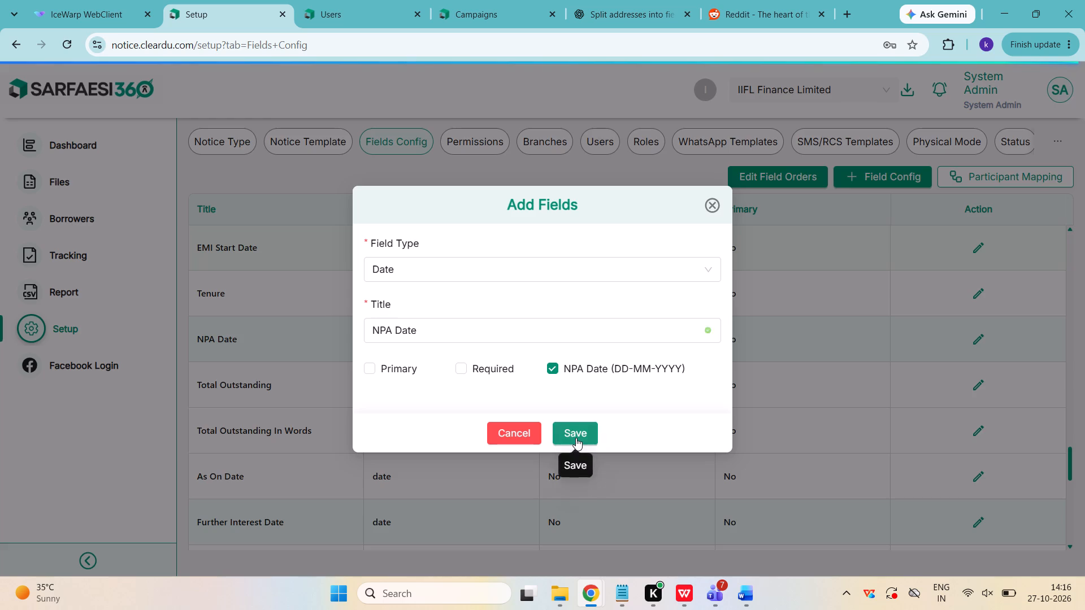
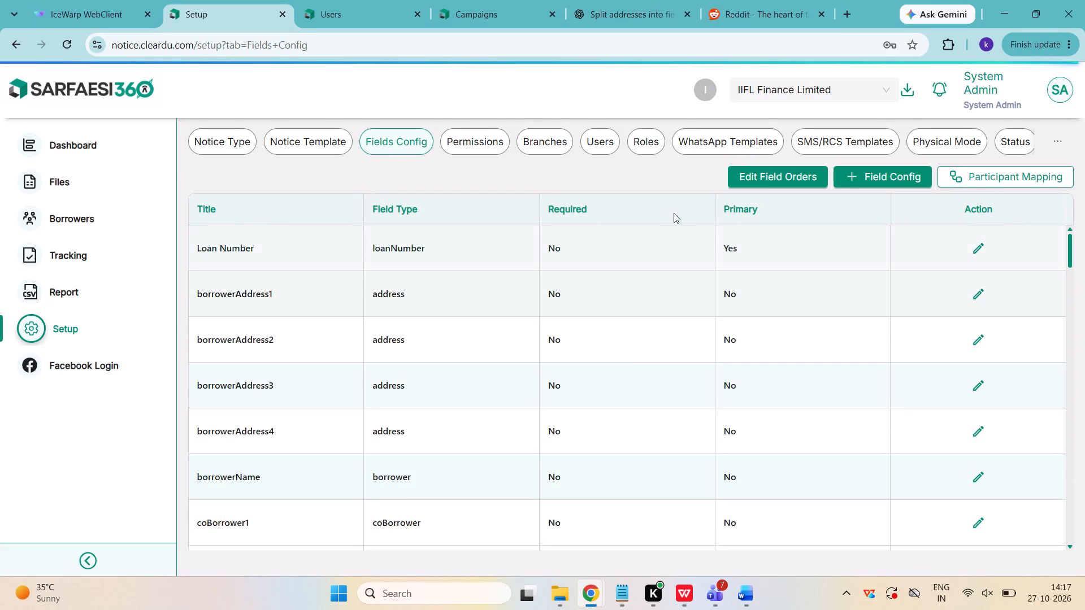
# Start a participant mapping with field type Borrower, participant type borrowerName and address borrowerAddress1.
pyautogui.click(663, 195)
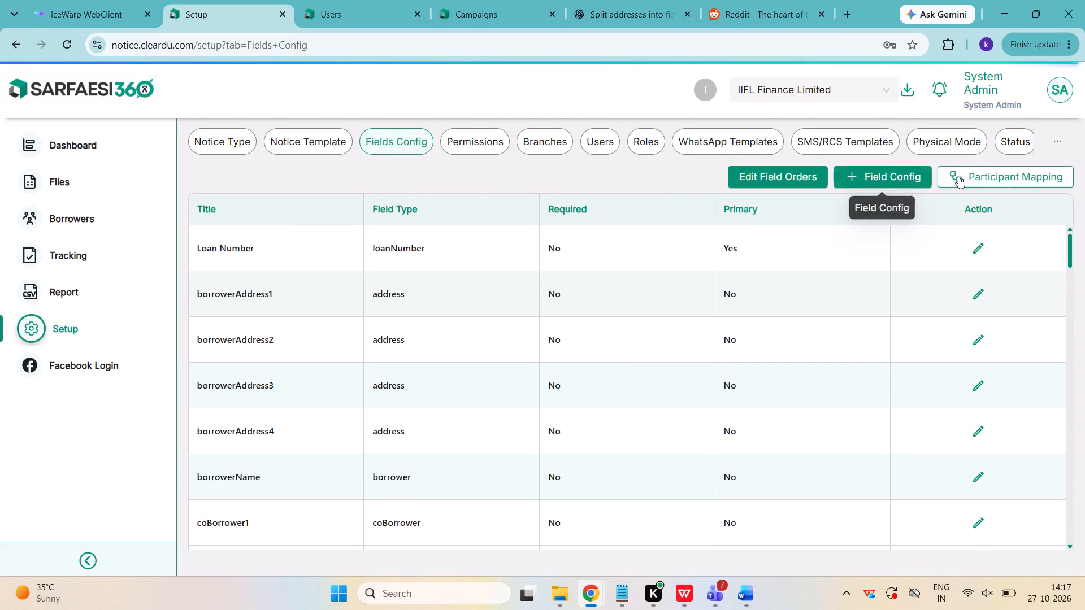
pyautogui.click(960, 176)
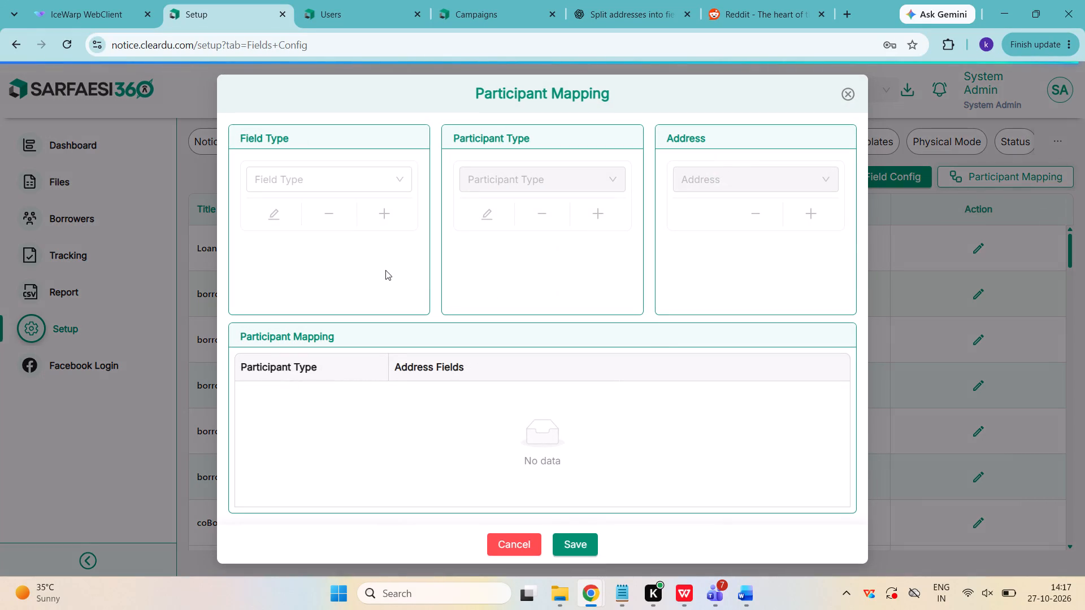
pyautogui.click(343, 173)
pyautogui.click(331, 207)
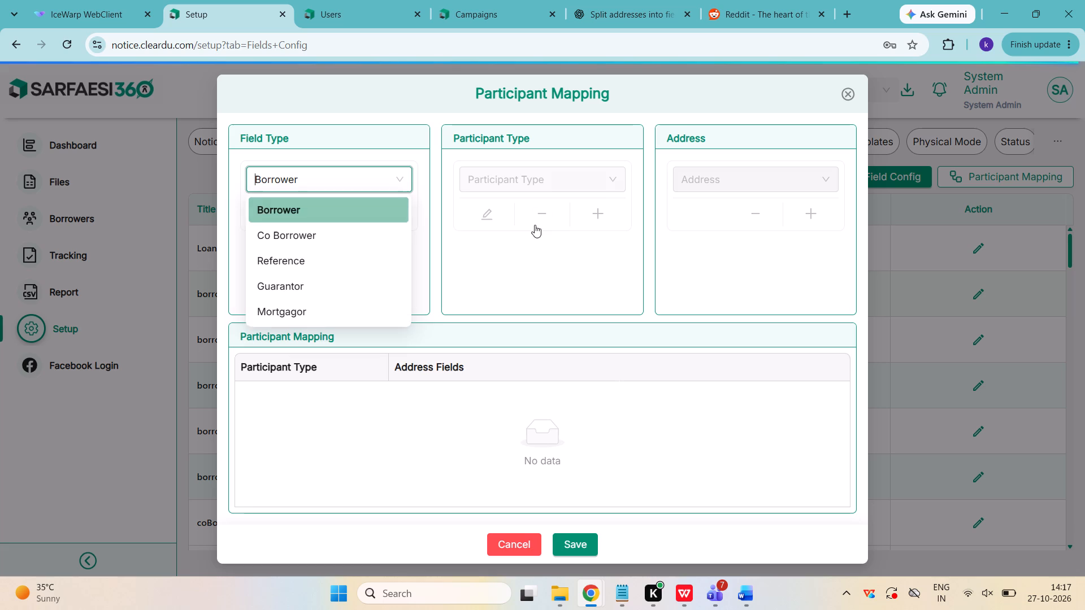
pyautogui.click(546, 185)
pyautogui.click(509, 217)
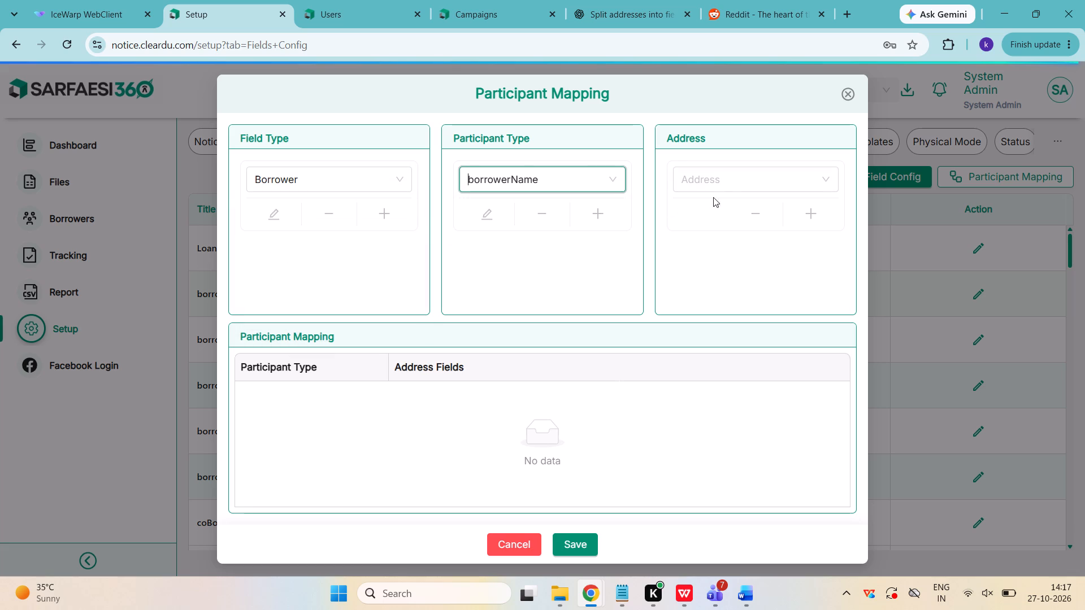
pyautogui.click(761, 185)
pyautogui.click(757, 207)
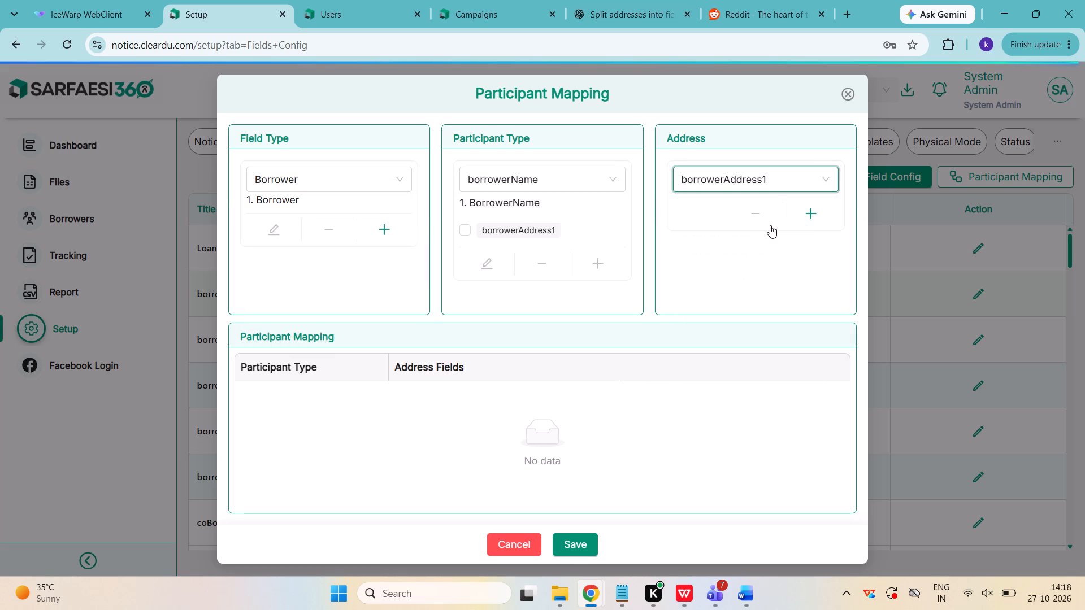
# Add borrowerAddress2 and borrowerAddress3 as further address fields for borrowerName.
pyautogui.click(806, 218)
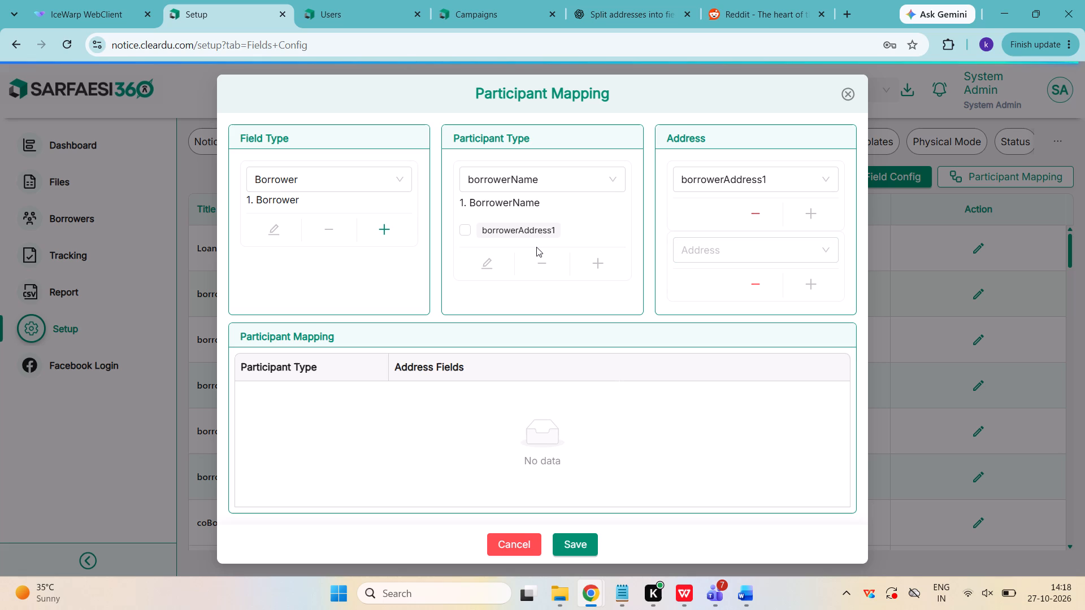
pyautogui.click(691, 252)
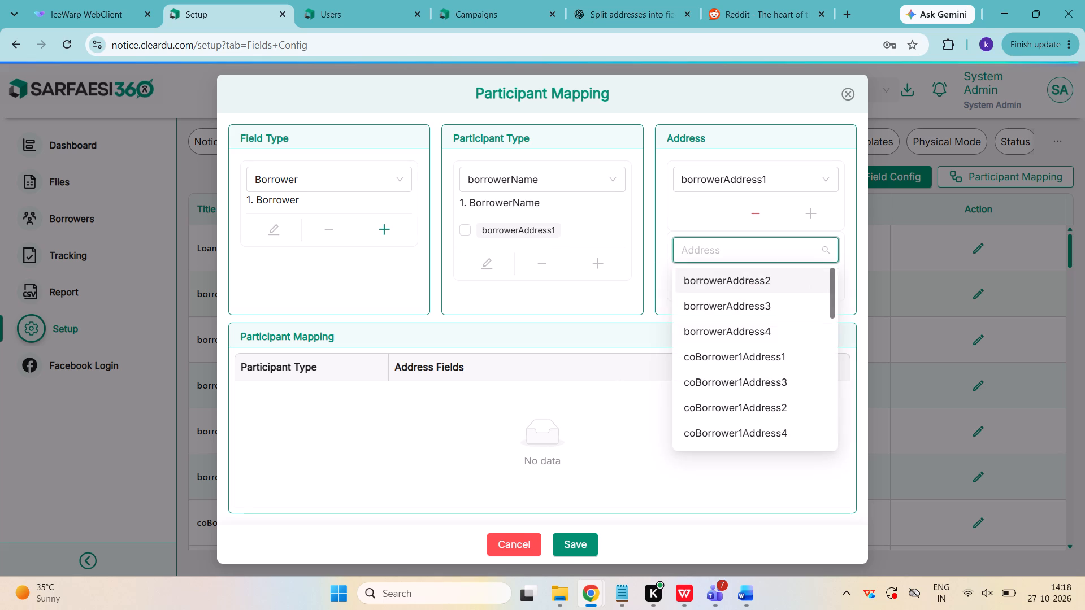
pyautogui.click(723, 273)
pyautogui.scroll(-1, 762, 250)
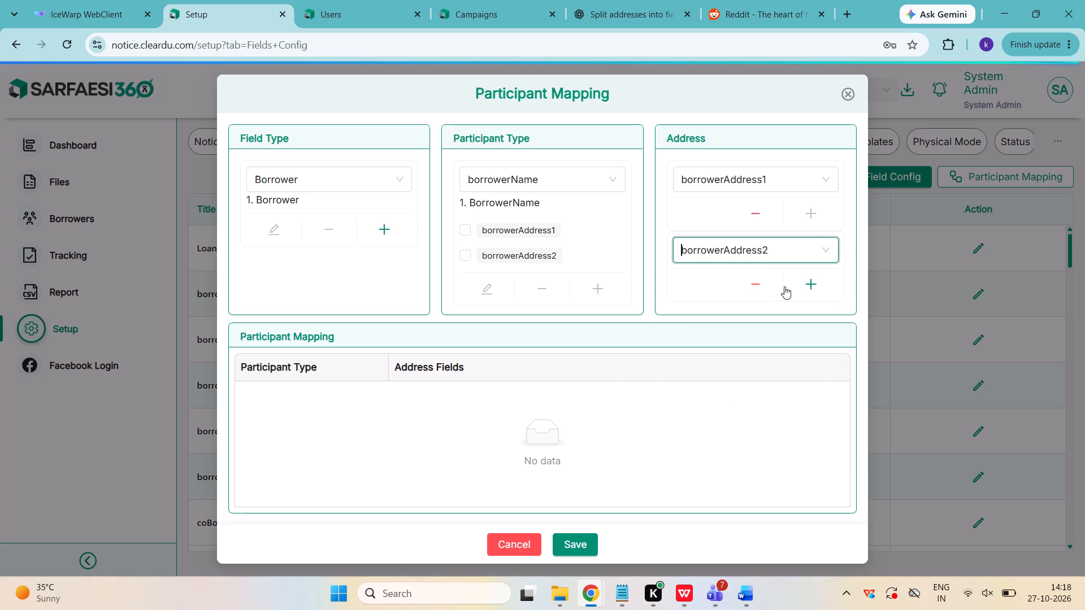
pyautogui.click(809, 285)
pyautogui.scroll(-2, 808, 283)
pyautogui.click(774, 250)
pyautogui.click(746, 277)
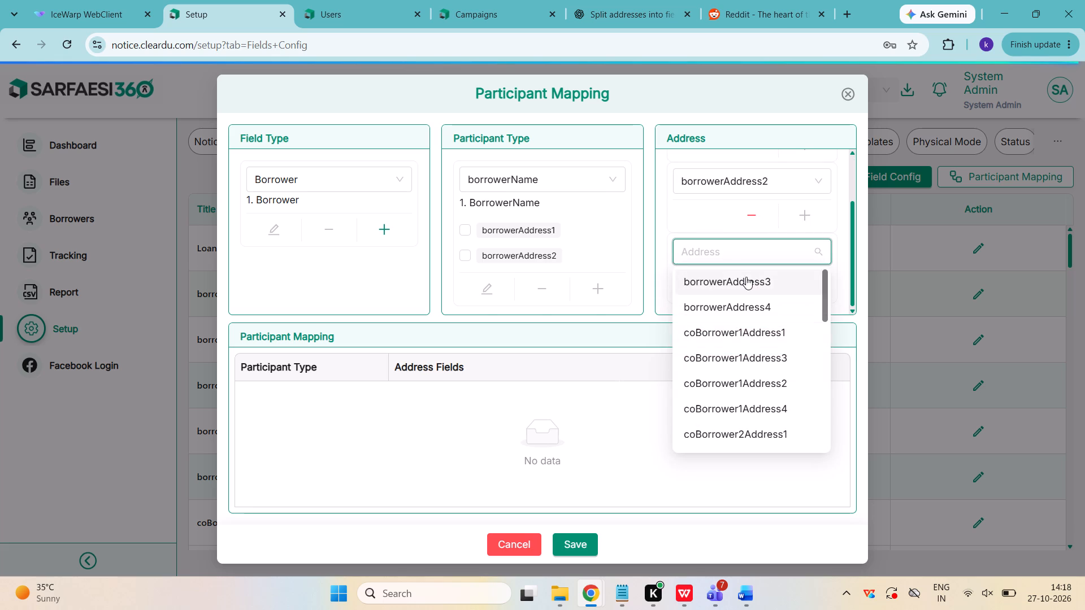
# Add borrowerAddress4 as the fourth address for borrowerName and save the participant mapping.
pyautogui.scroll(-1, 772, 263)
pyautogui.click(797, 280)
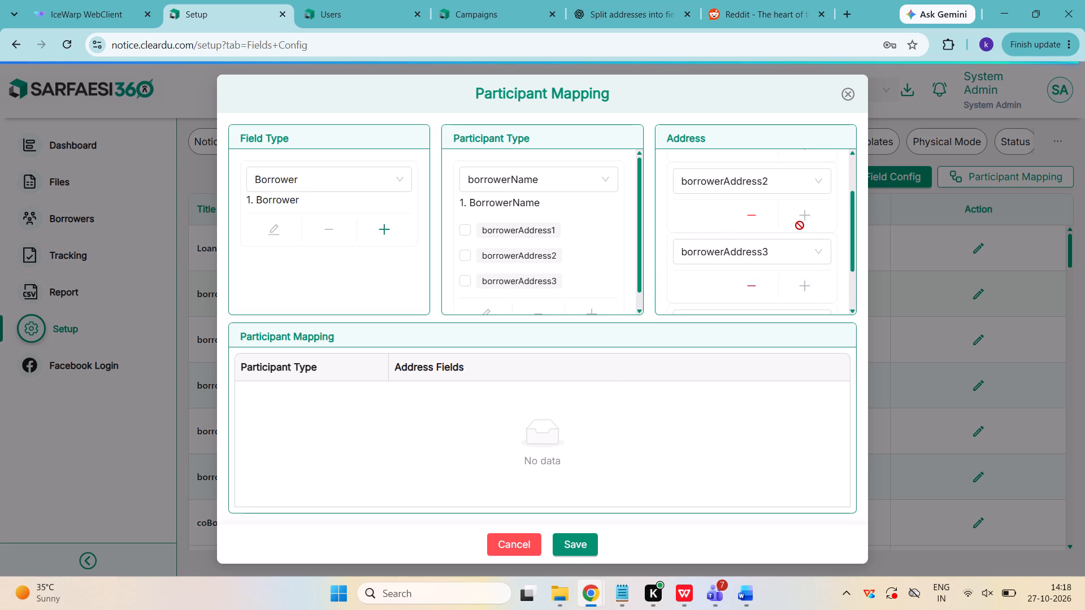
pyautogui.scroll(-3, 800, 225)
pyautogui.click(784, 252)
pyautogui.click(753, 282)
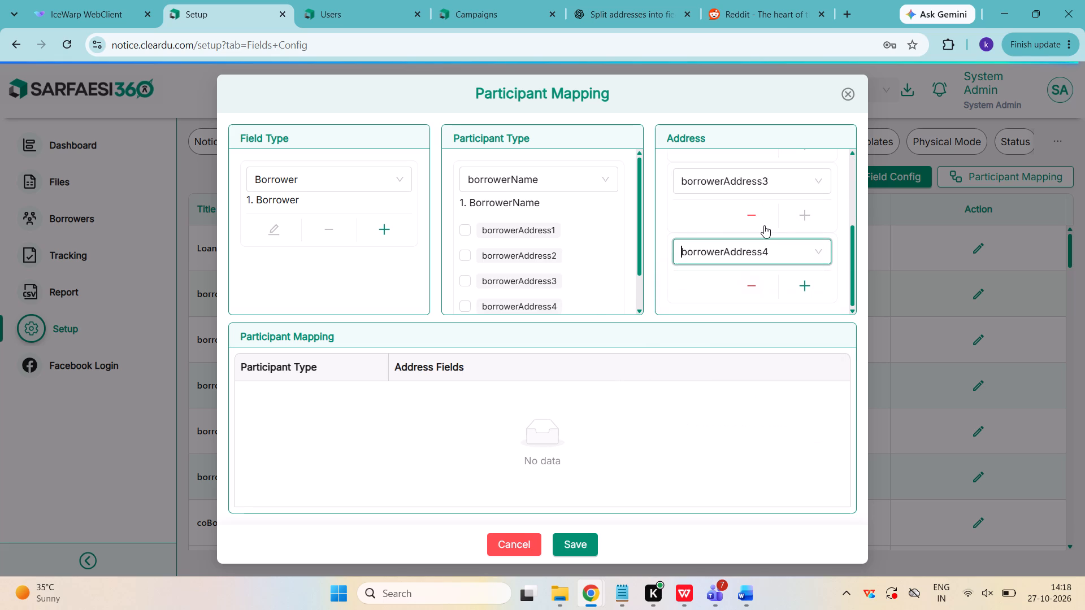
pyautogui.scroll(-2, 764, 225)
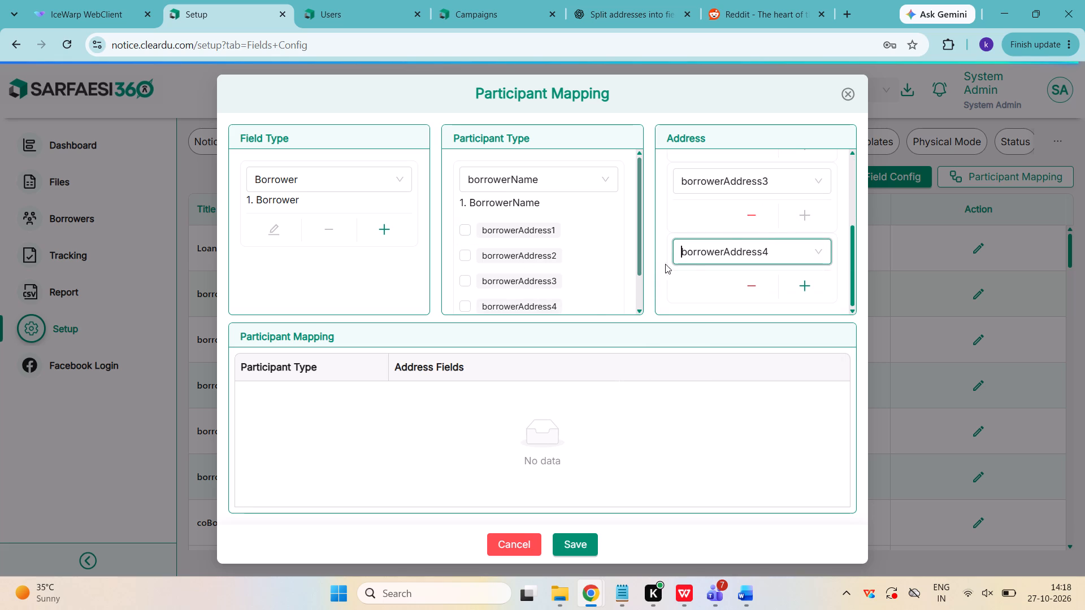
pyautogui.click(572, 539)
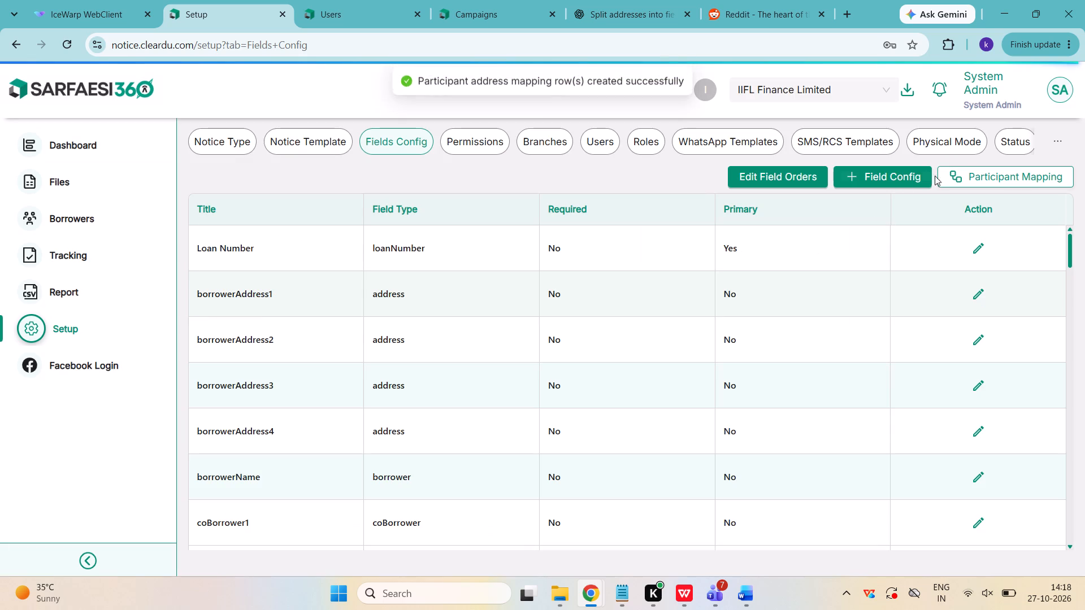
# Start another participant mapping with field type Co Borrower, participant type coBorrower1 and address coBorrower1Address1.
pyautogui.click(958, 177)
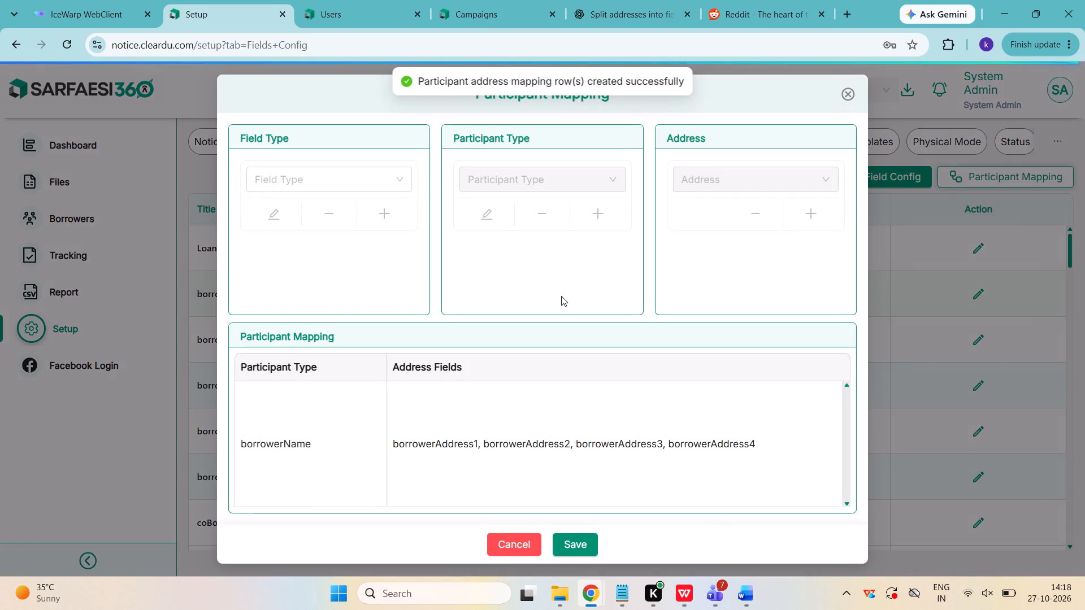
pyautogui.scroll(-2, 487, 448)
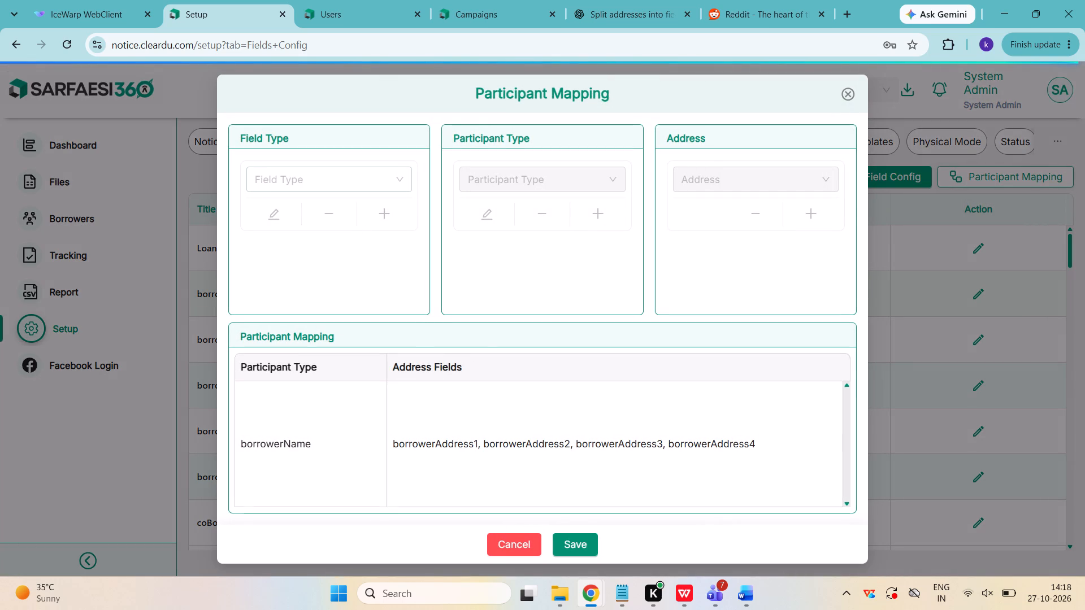
pyautogui.click(343, 180)
pyautogui.click(327, 229)
pyautogui.click(518, 182)
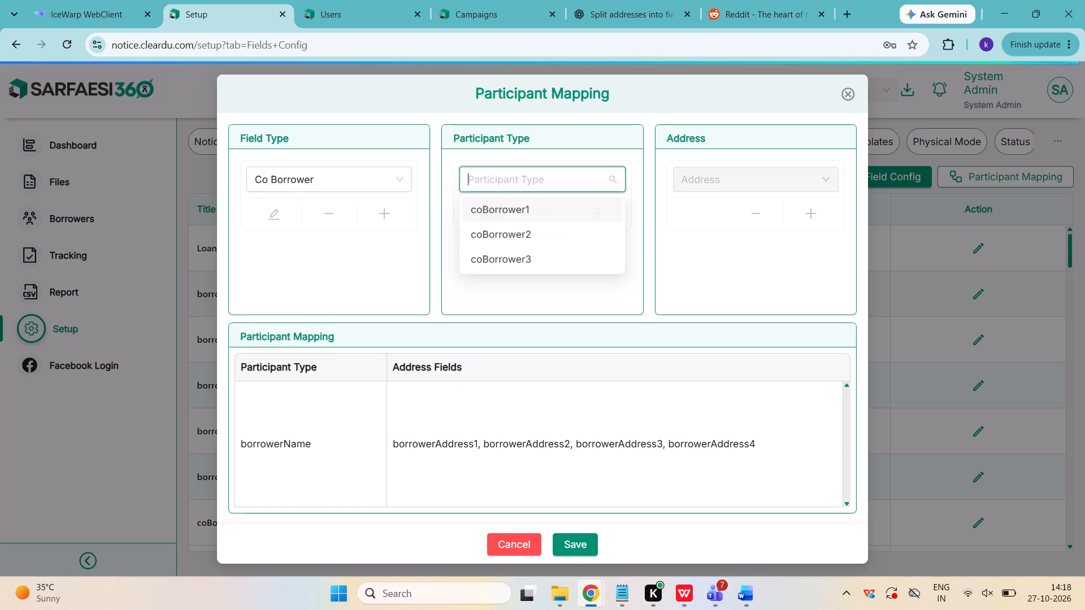
pyautogui.click(505, 209)
pyautogui.click(703, 179)
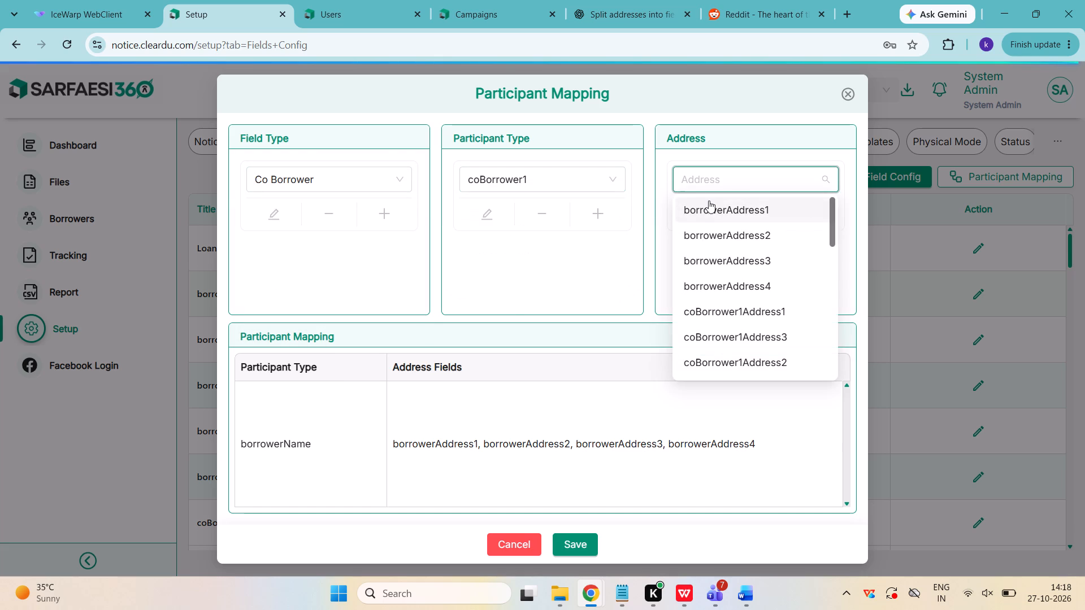
pyautogui.press('Down')
pyautogui.press('Down')
pyautogui.press('Down')
pyautogui.press('Down')
pyautogui.press('Return')
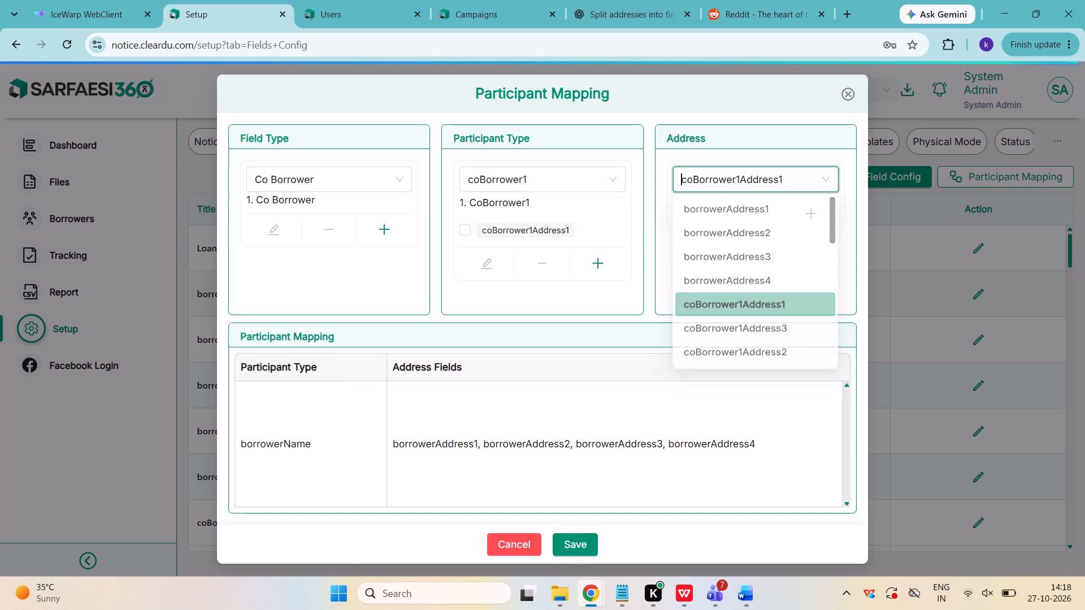
pyautogui.press('Tab')
pyautogui.press('Tab')
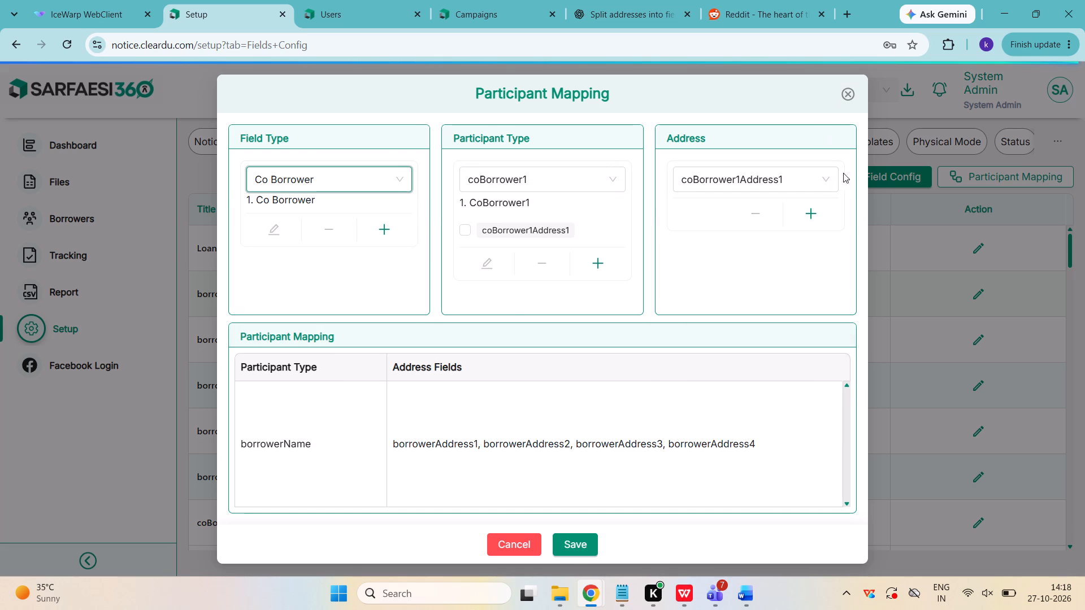
# Add coBorrower1Address2 and coBorrower1Address3 as further address fields for coBorrower1.
pyautogui.click(809, 221)
pyautogui.click(748, 252)
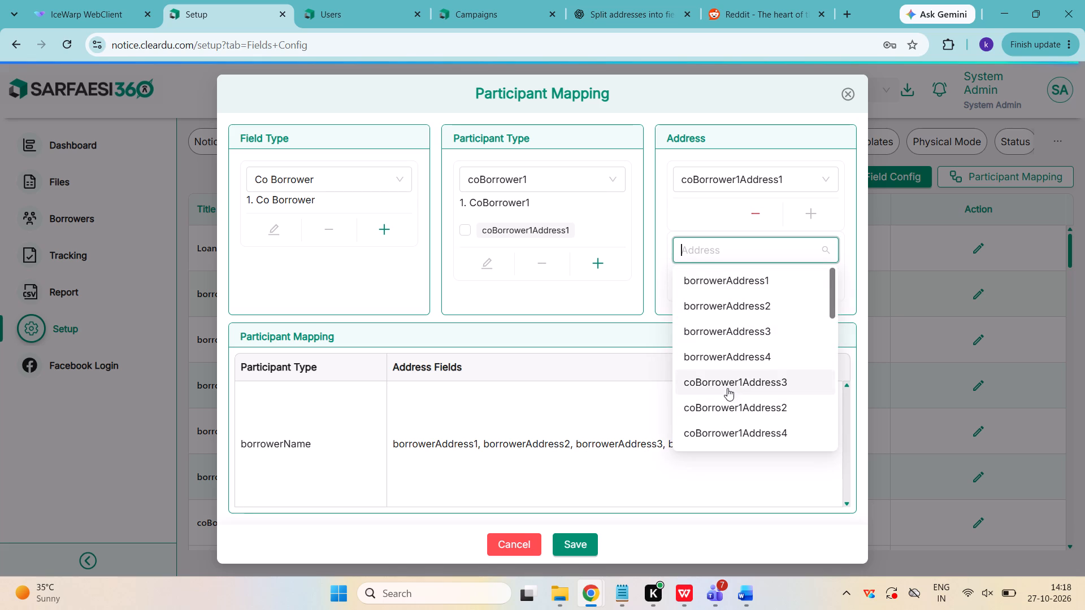
pyautogui.click(730, 404)
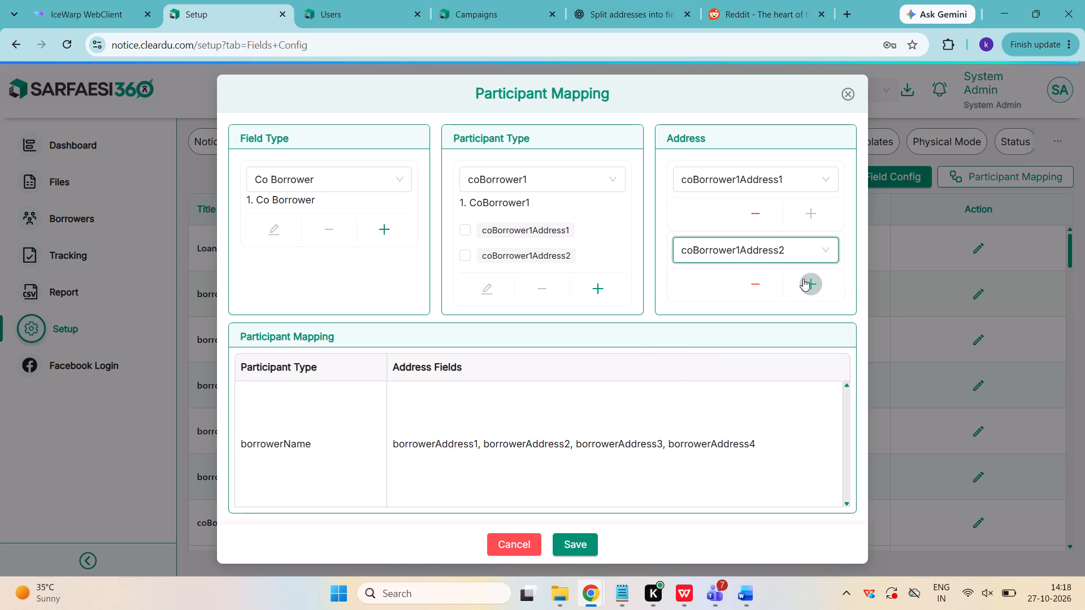
pyautogui.click(803, 278)
pyautogui.scroll(-2, 803, 278)
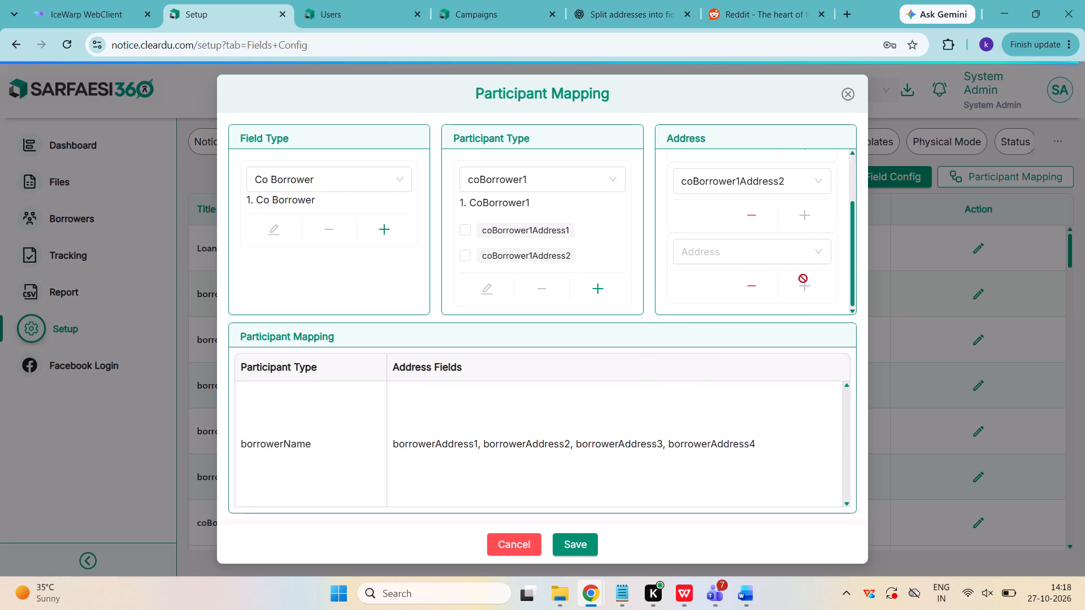
pyautogui.click(786, 261)
pyautogui.click(769, 395)
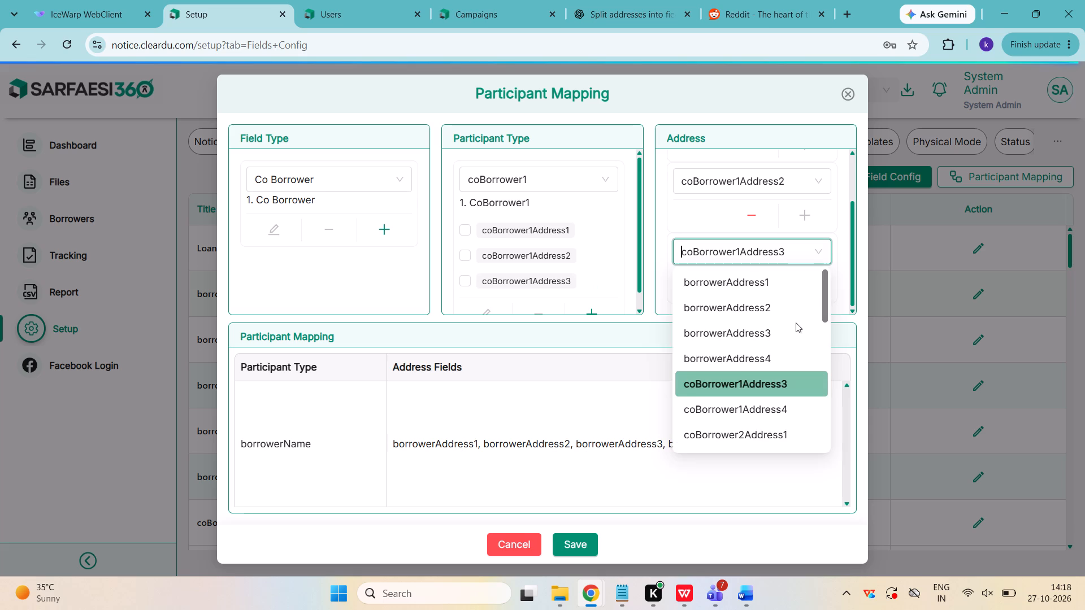
# Add coBorrower1Address4 as the fourth address for coBorrower1 and save the participant mapping.
pyautogui.click(813, 294)
pyautogui.scroll(-2, 775, 299)
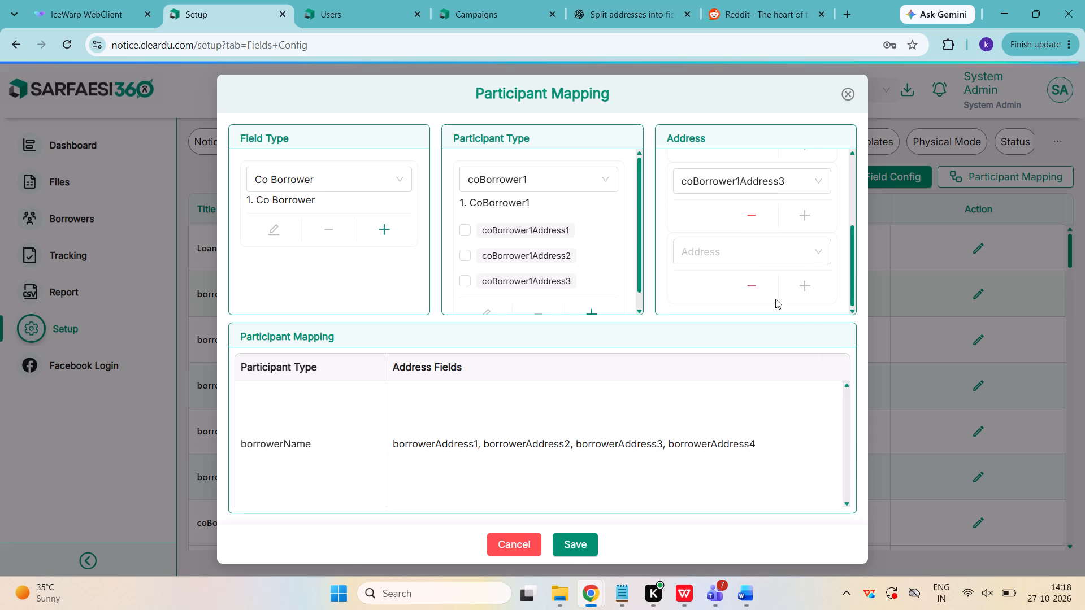
pyautogui.click(753, 254)
pyautogui.scroll(-1, 739, 334)
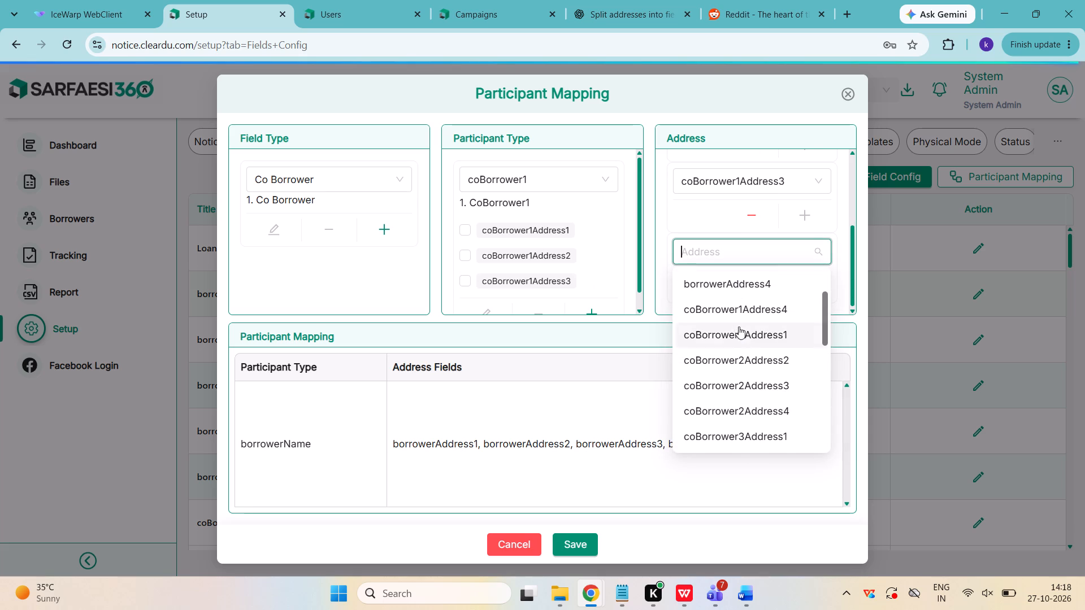
pyautogui.click(739, 310)
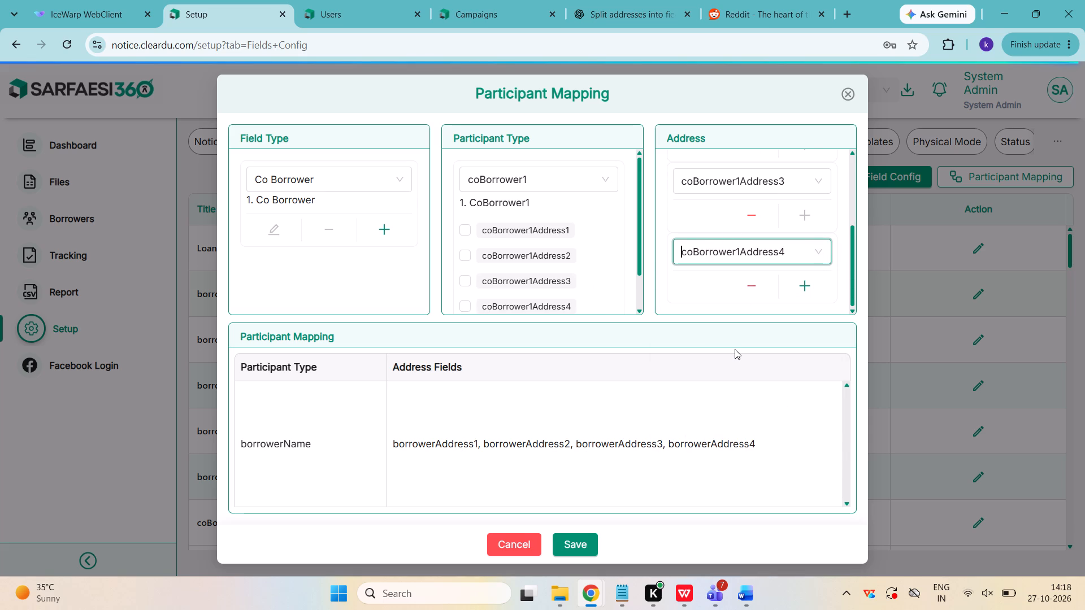
pyautogui.scroll(-2, 735, 349)
pyautogui.scroll(-2, 723, 284)
pyautogui.scroll(6, 723, 284)
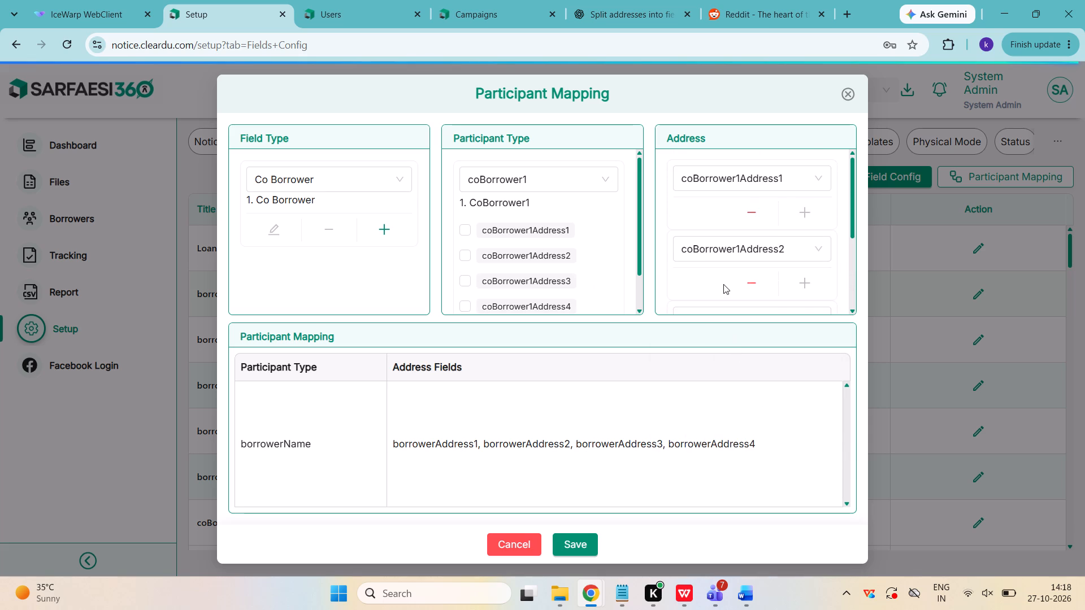
pyautogui.scroll(2, 723, 284)
pyautogui.scroll(-3, 723, 284)
pyautogui.click(589, 534)
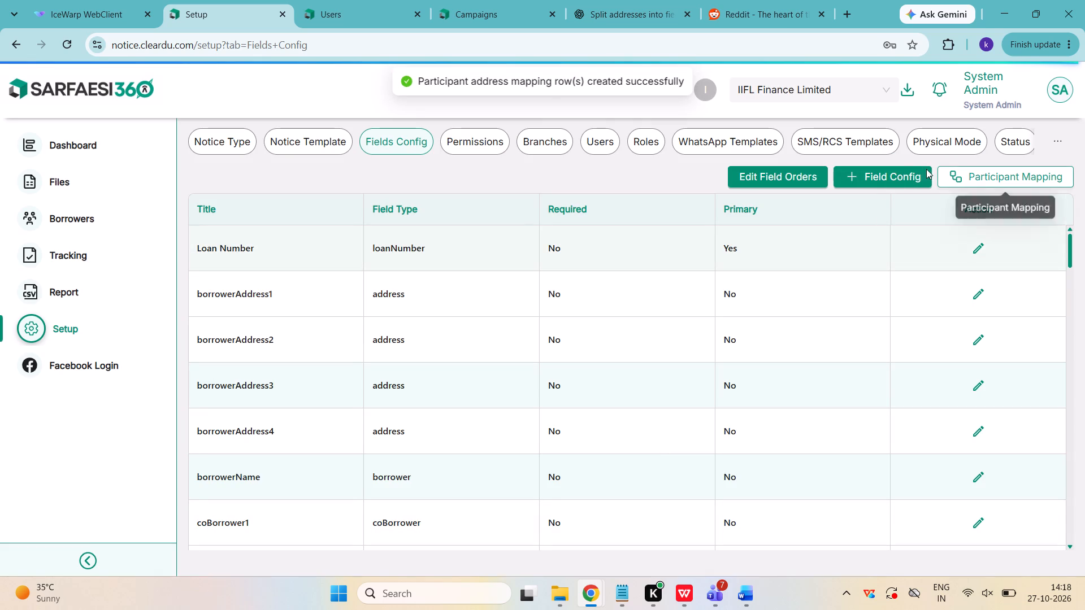
# Start another participant mapping with field type Co Borrower, participant type coBorrower2 and address coBorrower2Address1.
pyautogui.click(971, 175)
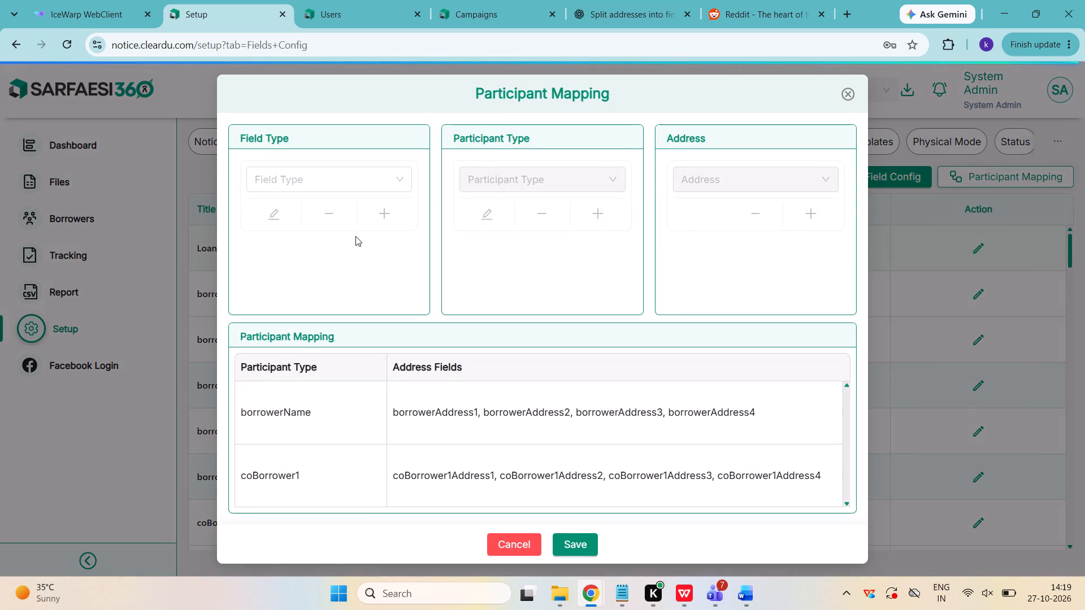
pyautogui.click(336, 181)
pyautogui.click(326, 232)
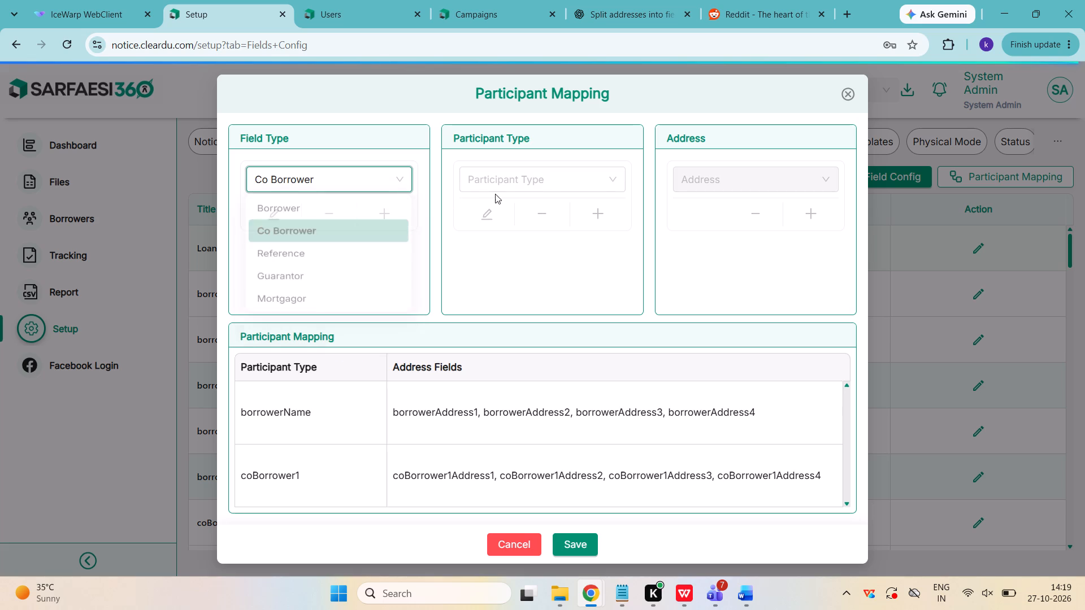
pyautogui.click(500, 177)
pyautogui.click(488, 230)
pyautogui.click(750, 184)
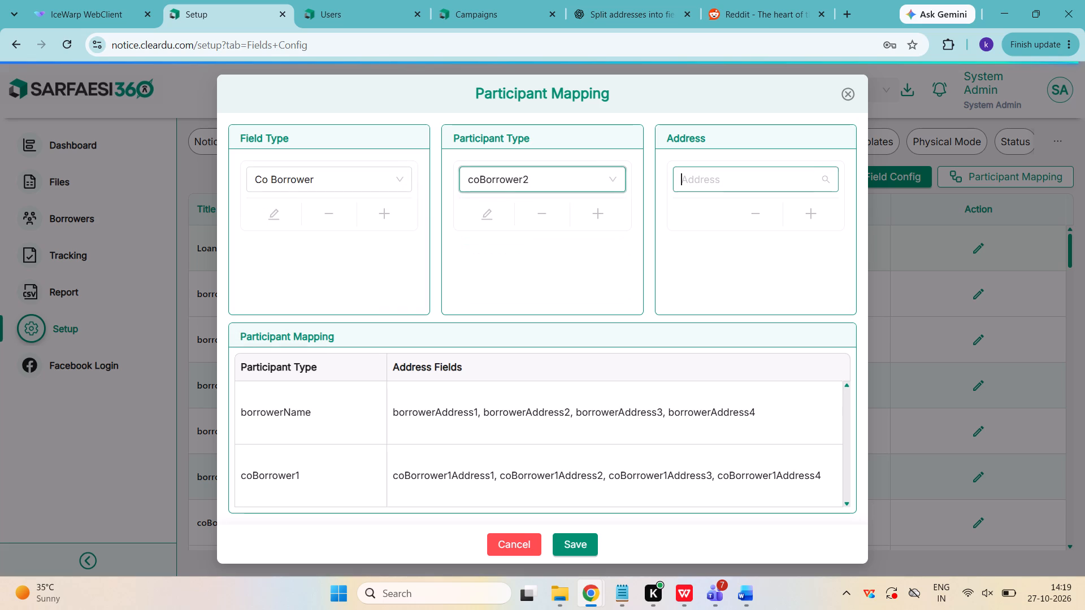
pyautogui.scroll(-2, 730, 294)
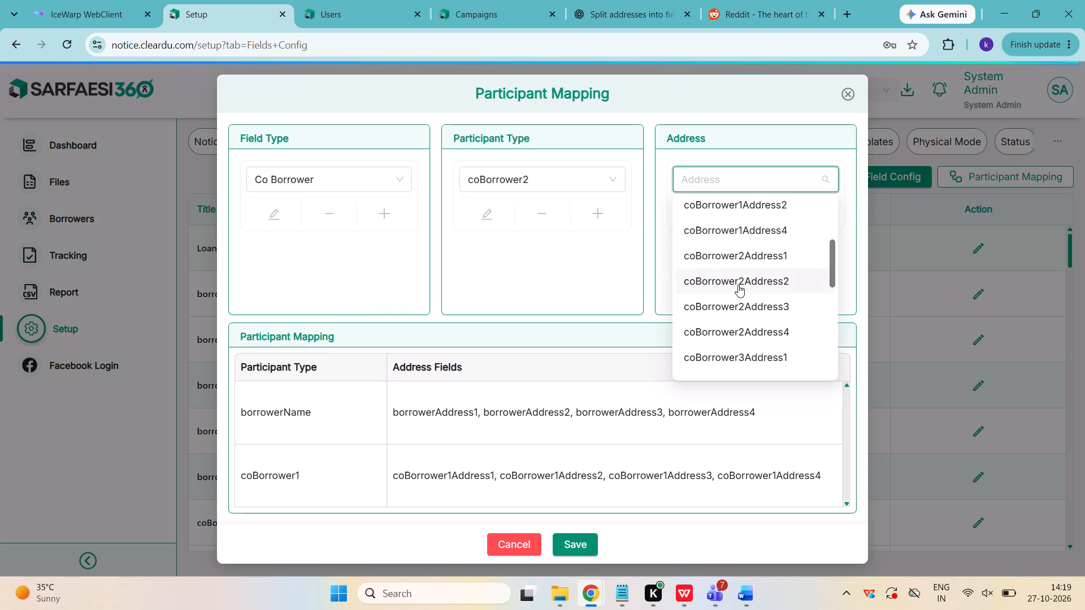
pyautogui.click(743, 259)
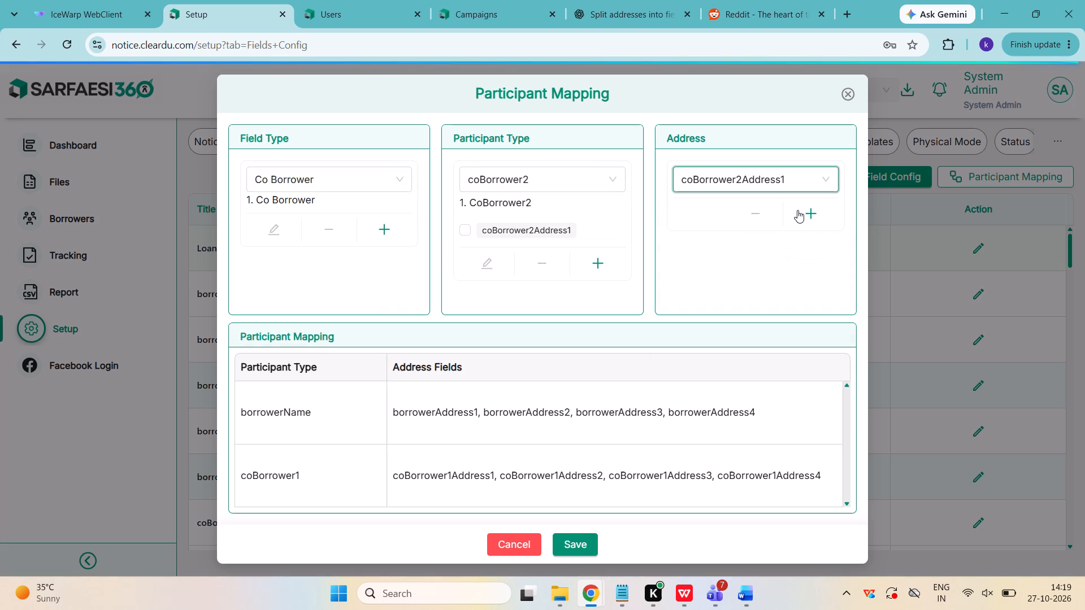
# Add coBorrower2Address2 as the second address field for coBorrower2.
pyautogui.click(797, 210)
pyautogui.click(803, 206)
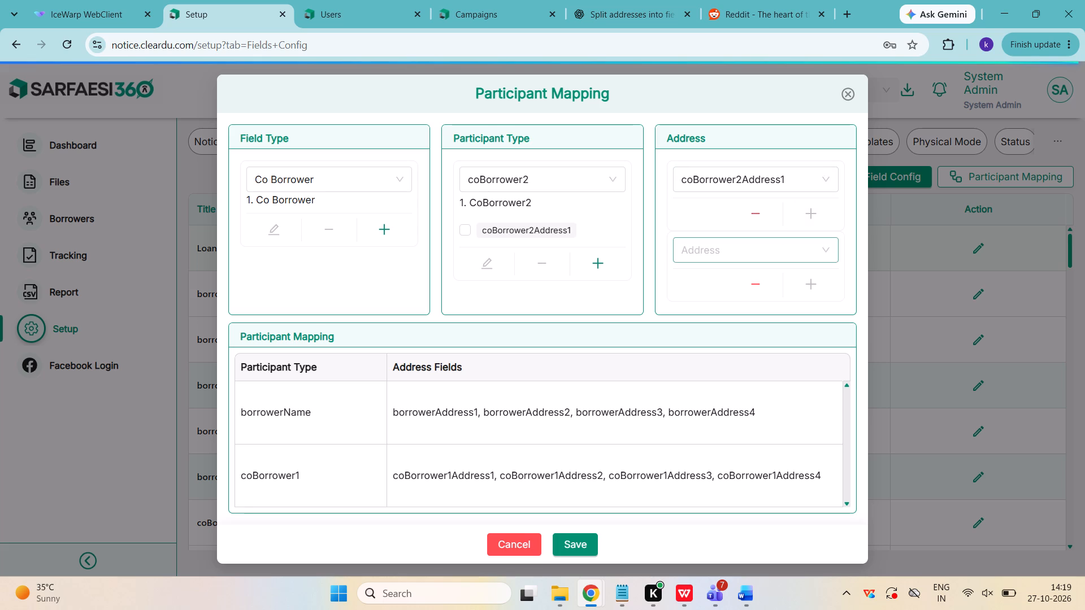
pyautogui.click(745, 254)
pyautogui.write('co')
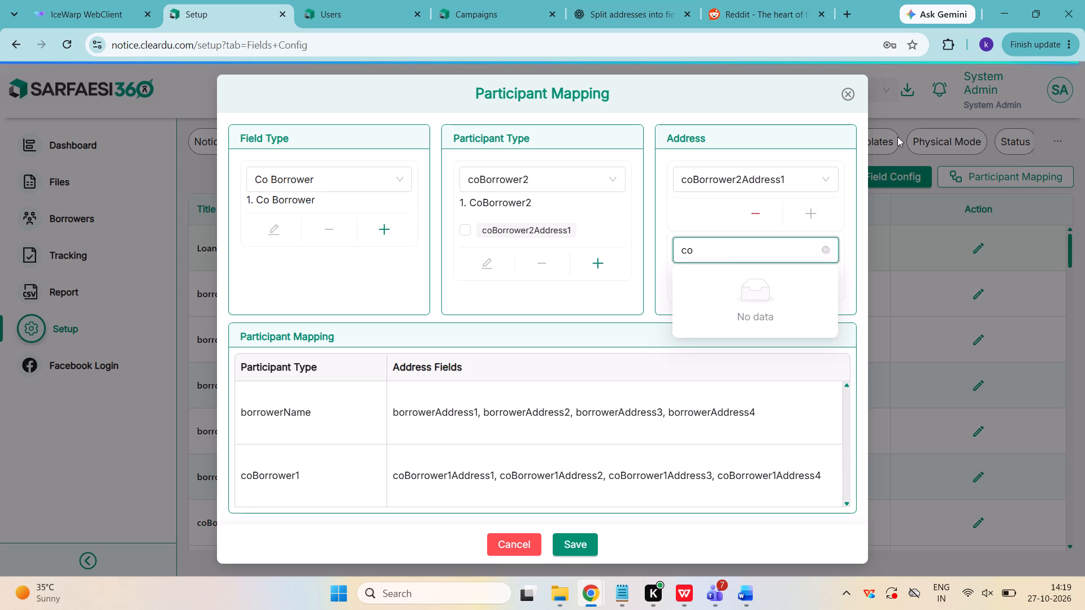
pyautogui.press('BackSpace')
pyautogui.press('BackSpace')
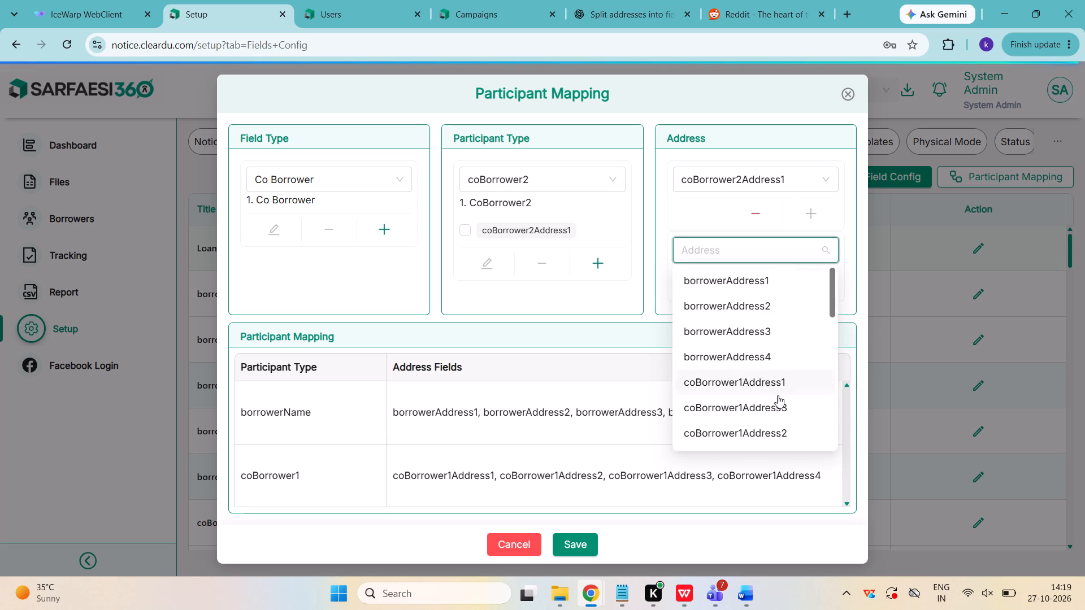
pyautogui.scroll(-2, 778, 399)
pyautogui.click(757, 404)
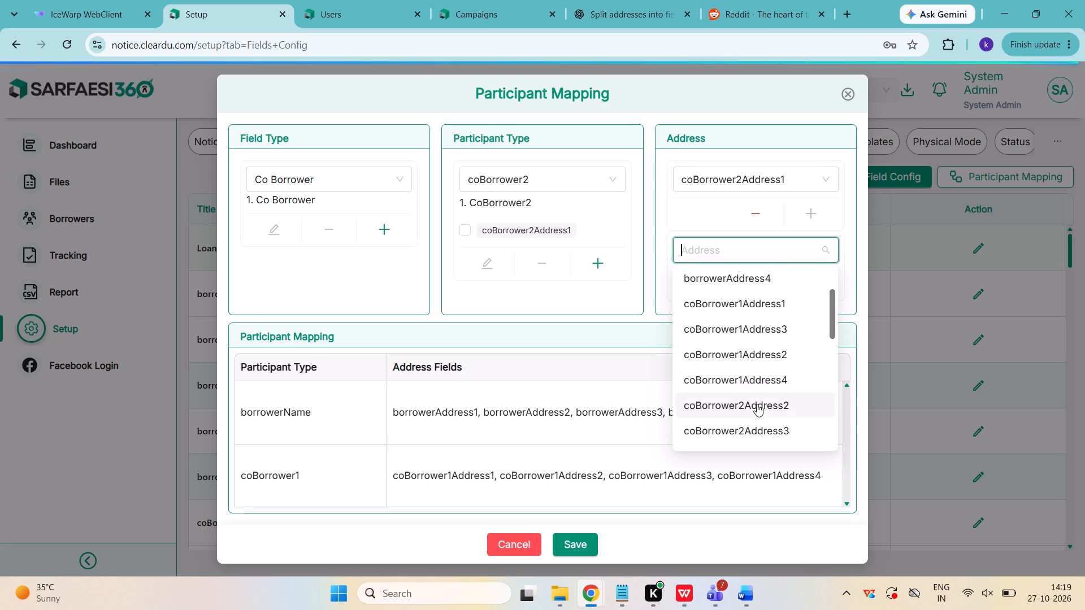
# Add coBorrower2Address3 as the third address field for coBorrower2.
pyautogui.scroll(-2, 774, 247)
pyautogui.click(805, 287)
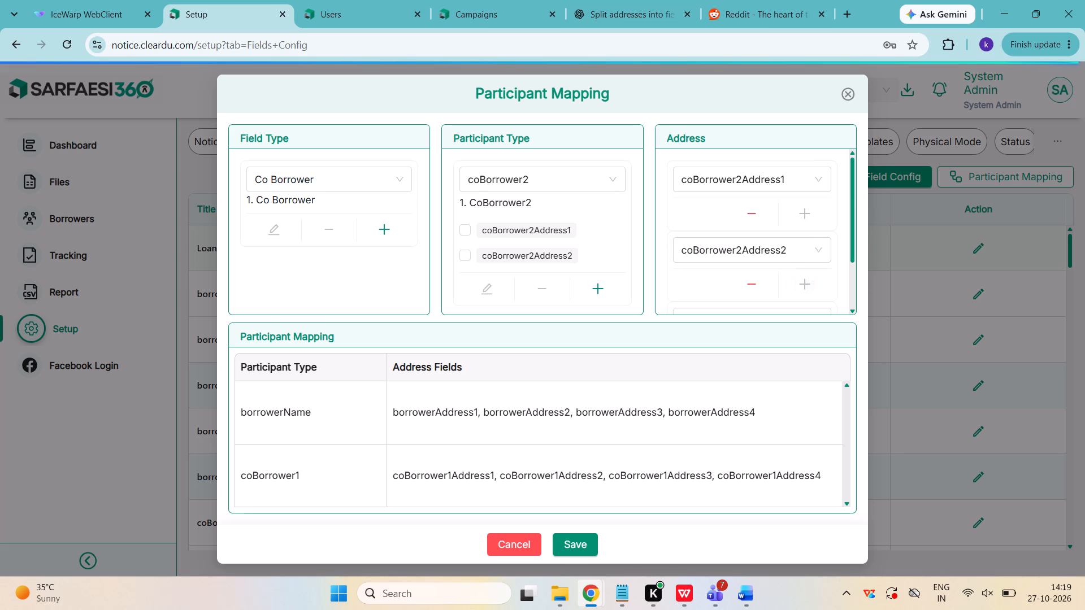
pyautogui.scroll(-2, 749, 249)
pyautogui.click(748, 249)
pyautogui.scroll(-3, 744, 308)
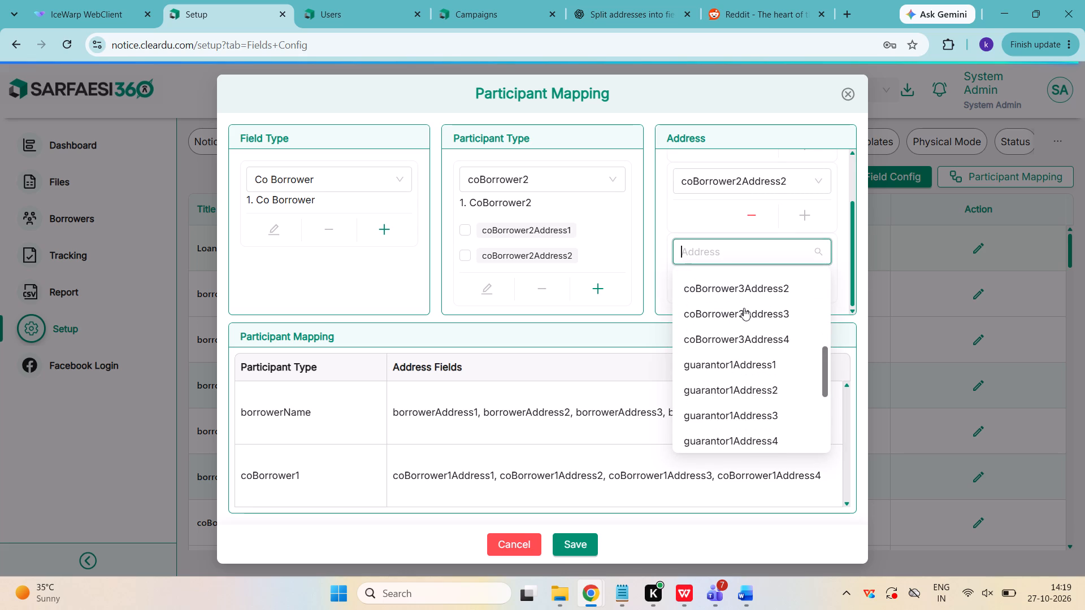
pyautogui.scroll(2, 742, 347)
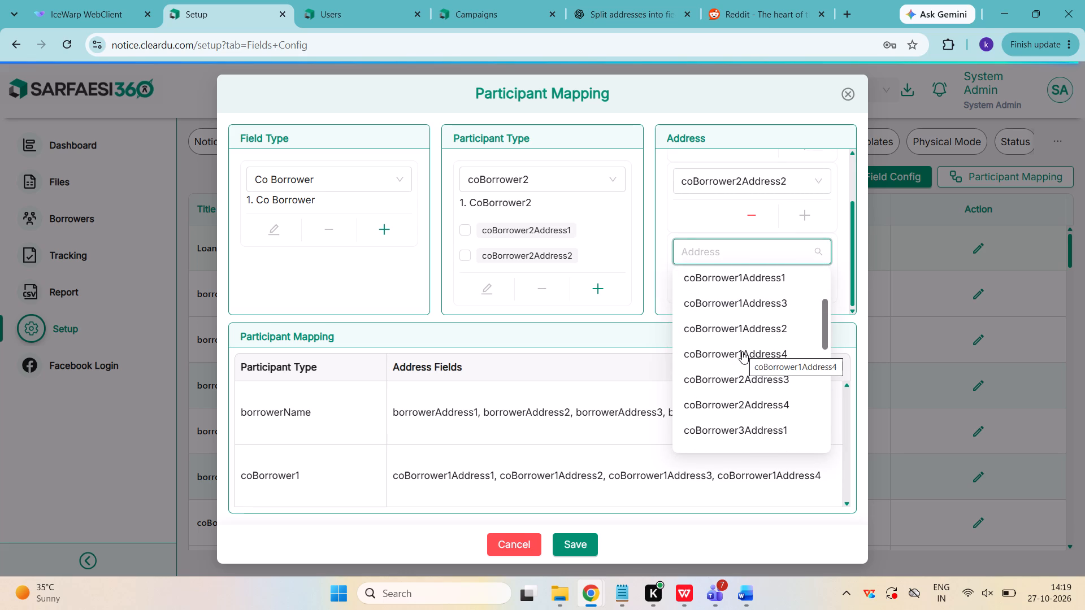
pyautogui.click(745, 374)
# Add coBorrower2Address4 as the fourth address for coBorrower2 and save the participant mapping.
pyautogui.scroll(-2, 774, 221)
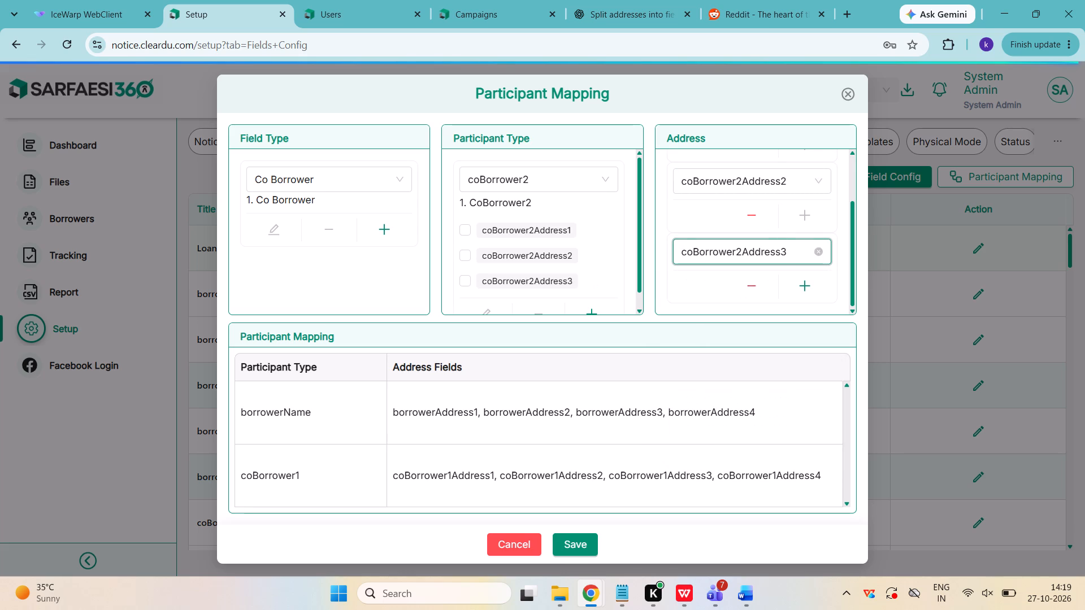
pyautogui.click(795, 275)
pyautogui.scroll(-2, 795, 275)
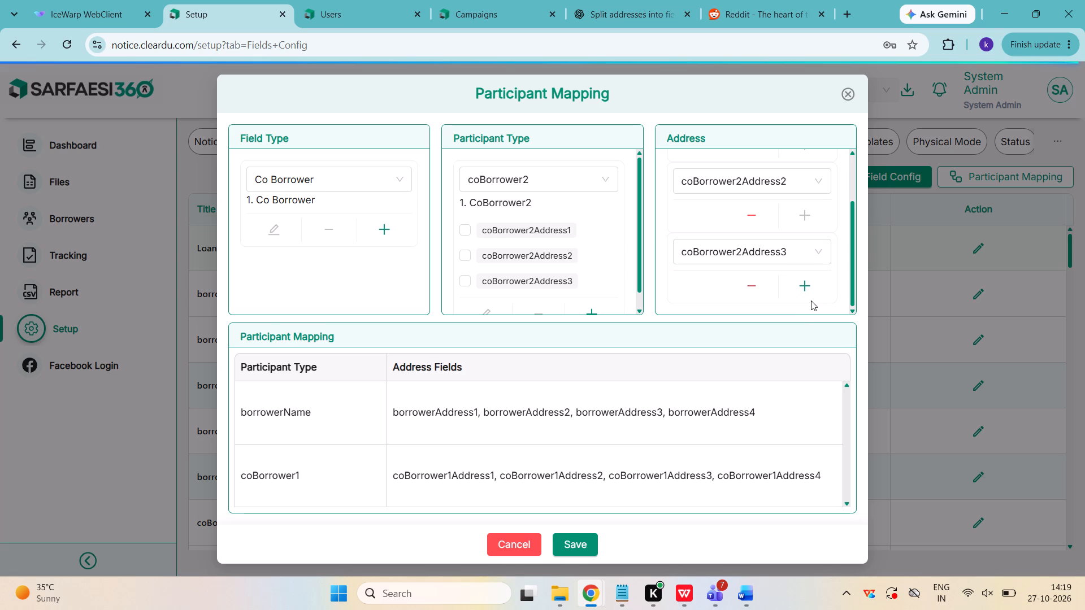
pyautogui.click(810, 292)
pyautogui.scroll(-2, 810, 292)
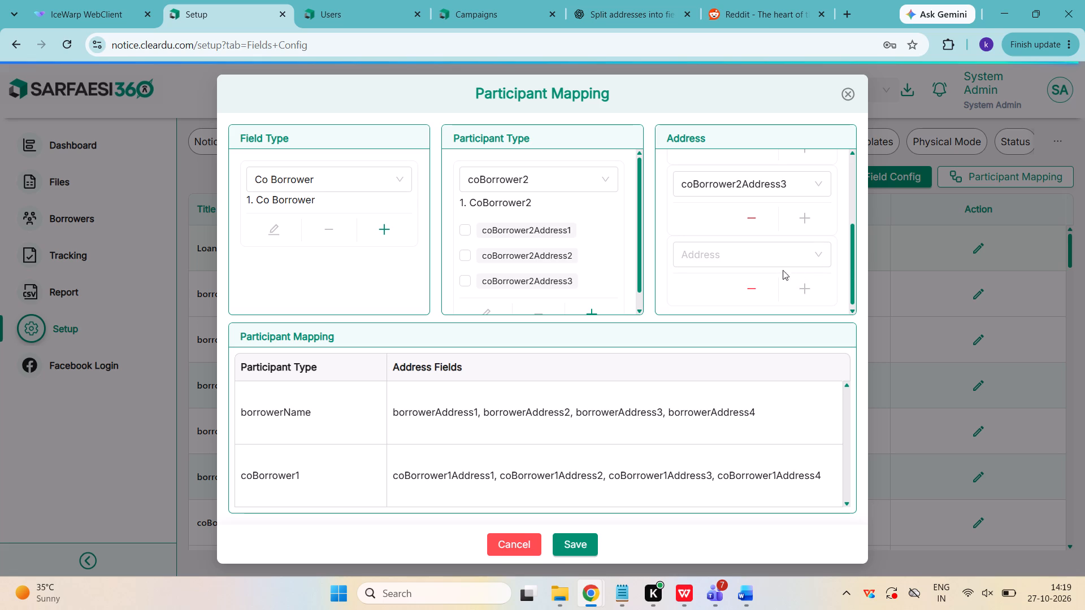
pyautogui.click(778, 265)
pyautogui.click(767, 256)
pyautogui.scroll(-1, 756, 332)
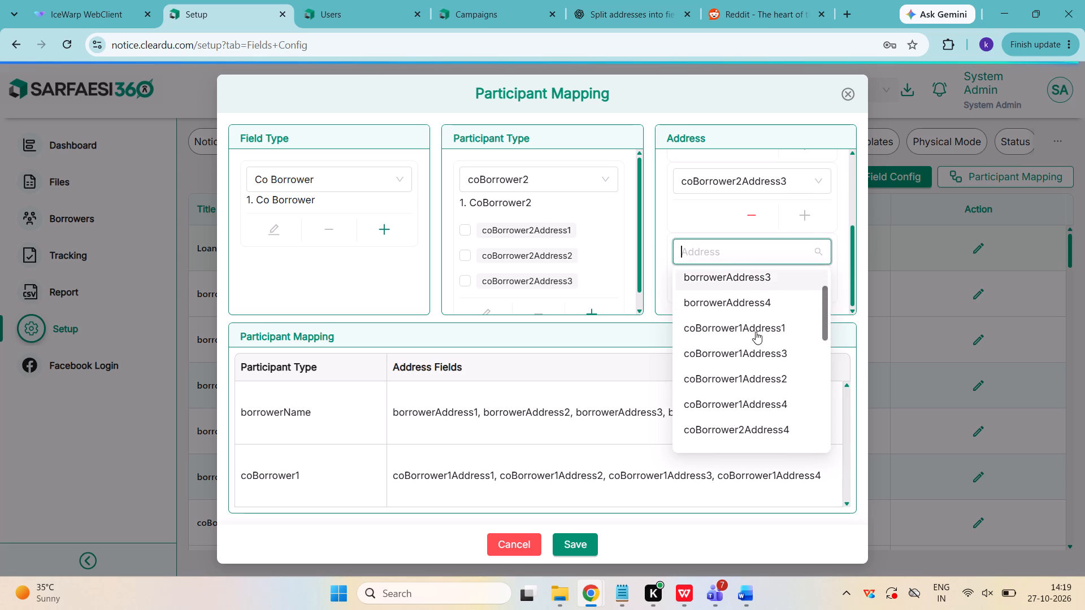
pyautogui.scroll(-1, 756, 332)
pyautogui.click(758, 424)
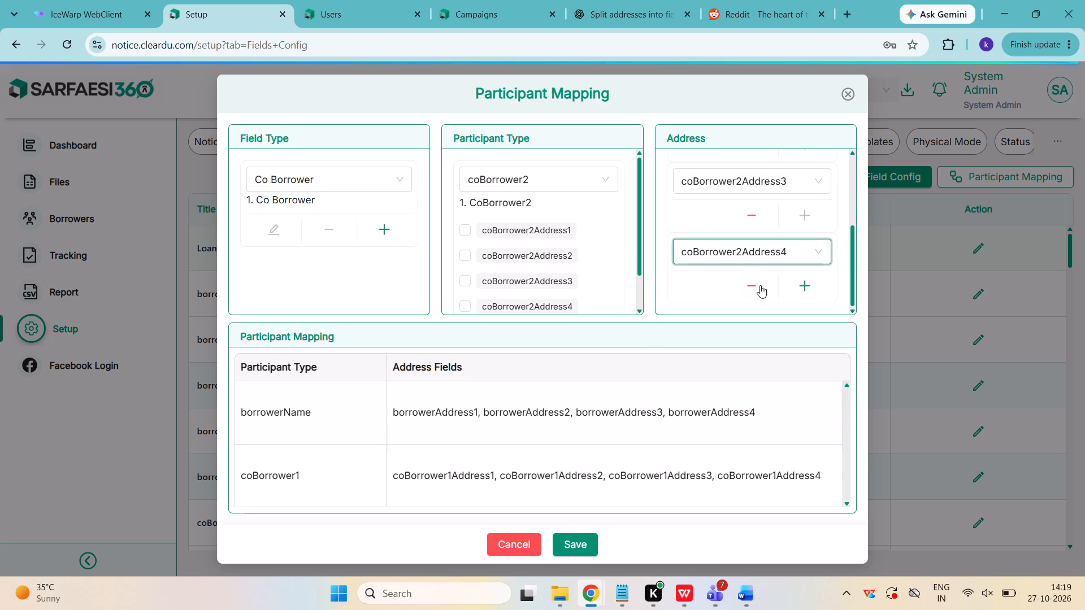
pyautogui.scroll(2, 731, 262)
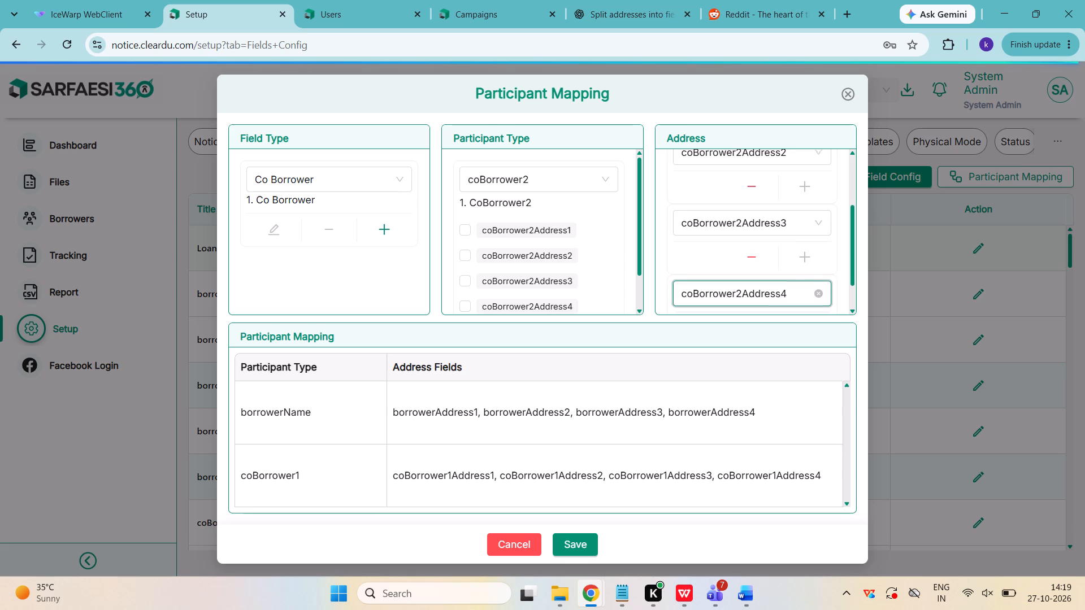
pyautogui.scroll(3, 731, 262)
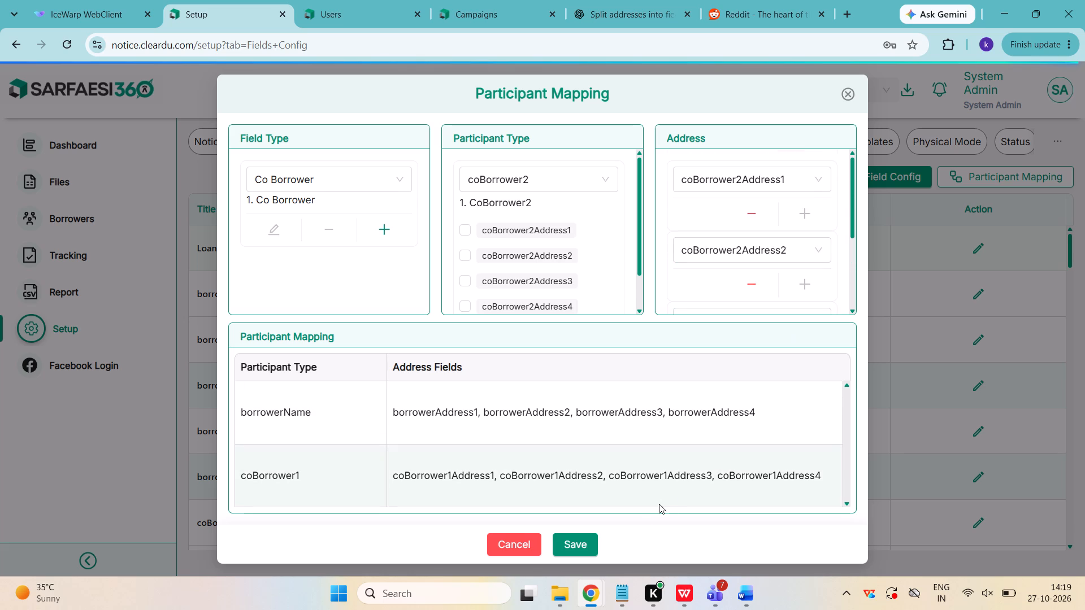
pyautogui.click(592, 545)
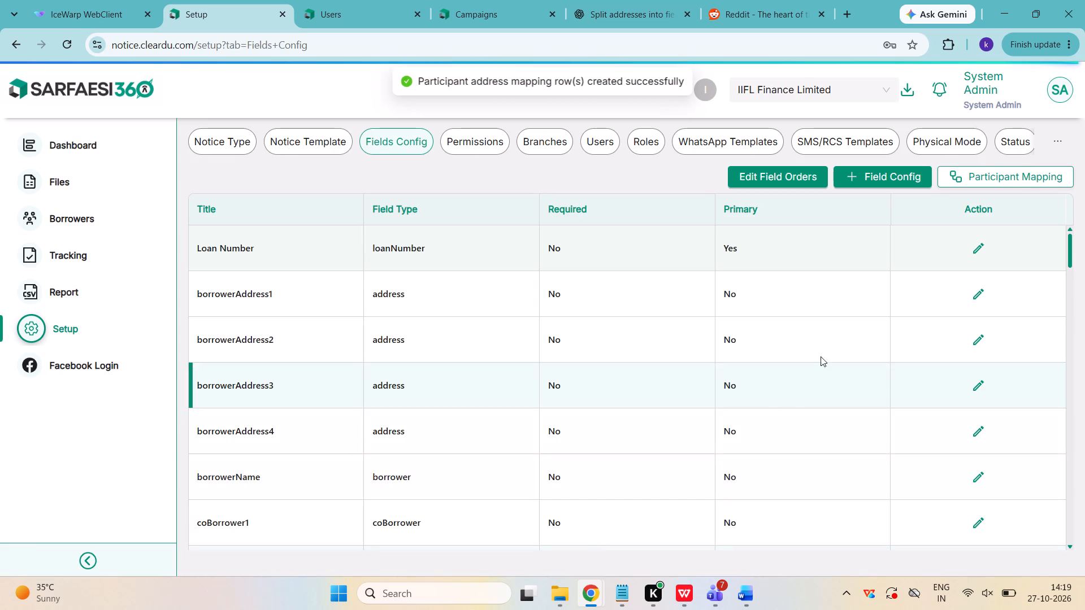
# Start another participant mapping with field type Co Borrower, participant type coBorrower3 and address coBorrower3Address1.
pyautogui.click(991, 179)
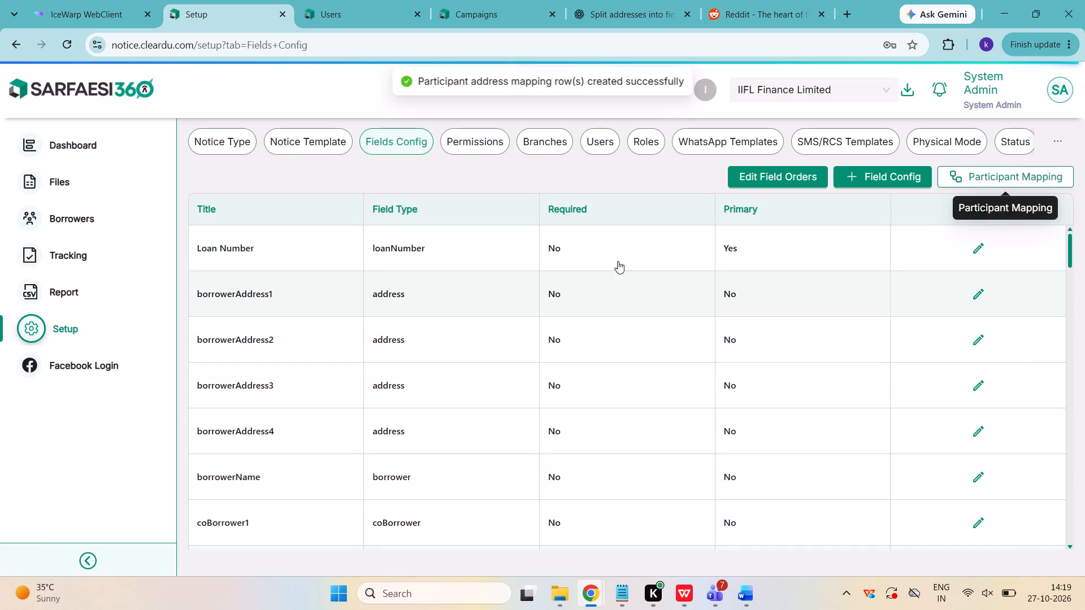
pyautogui.click(337, 182)
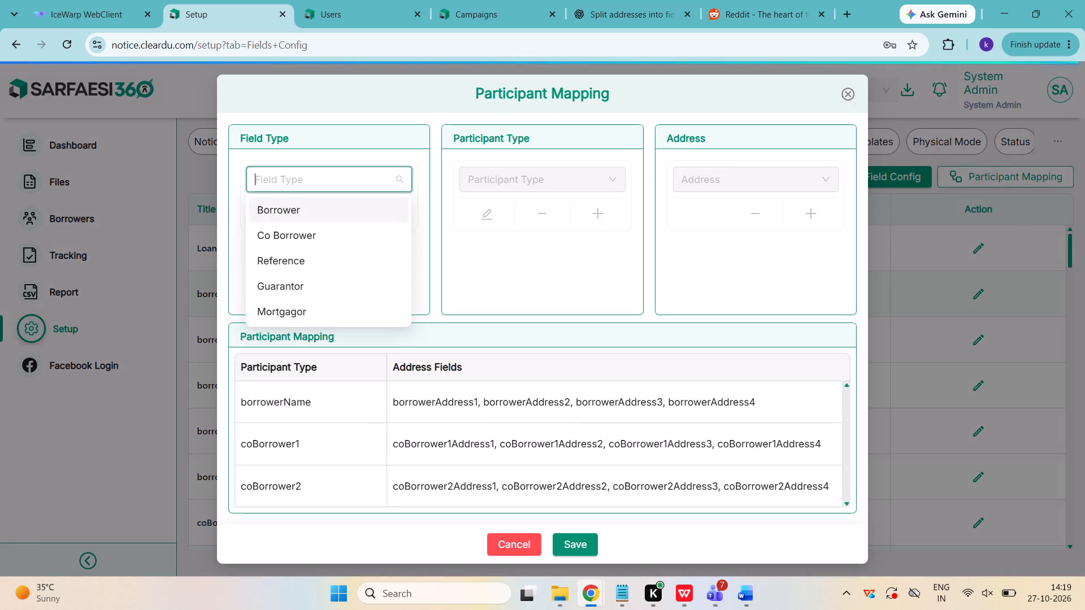
pyautogui.press('Down')
pyautogui.press('Return')
pyautogui.press('Tab')
pyautogui.press('Return')
pyautogui.press('Down')
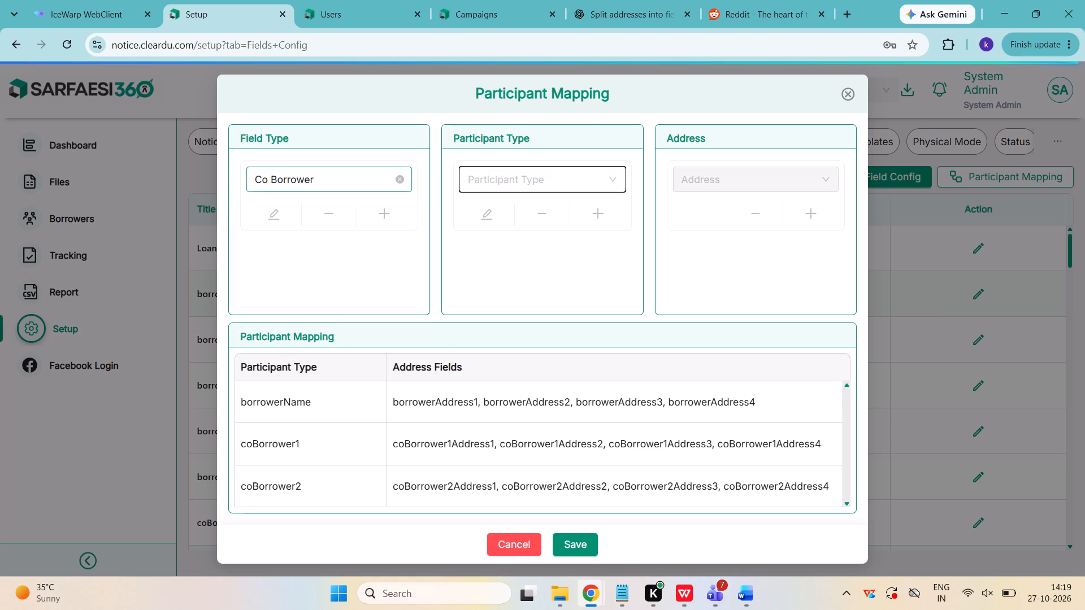
pyautogui.press('Down')
pyautogui.click(506, 185)
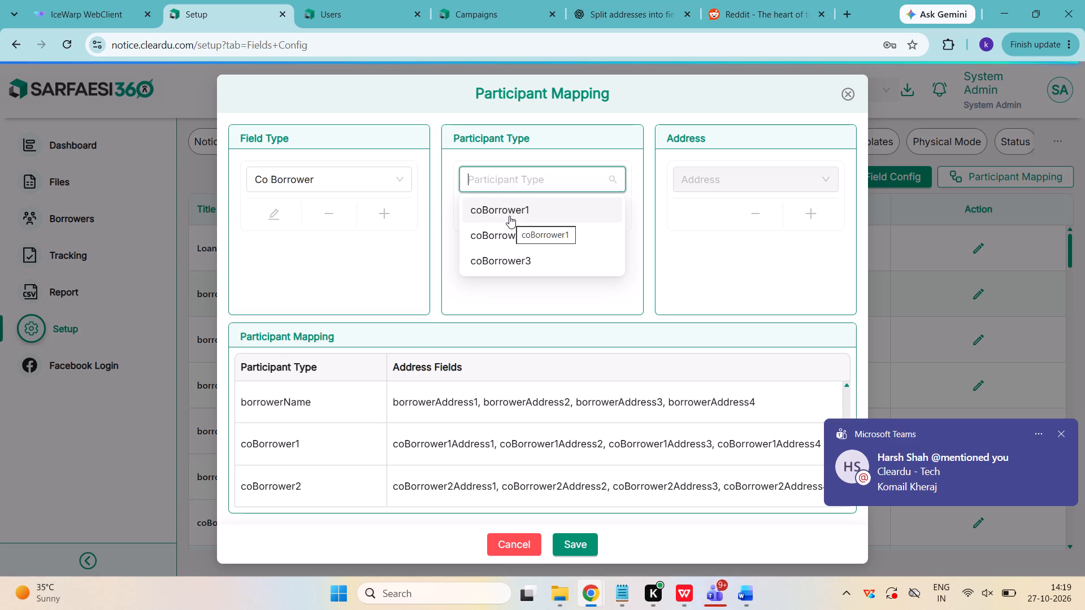
pyautogui.click(541, 267)
pyautogui.click(709, 195)
pyautogui.click(715, 188)
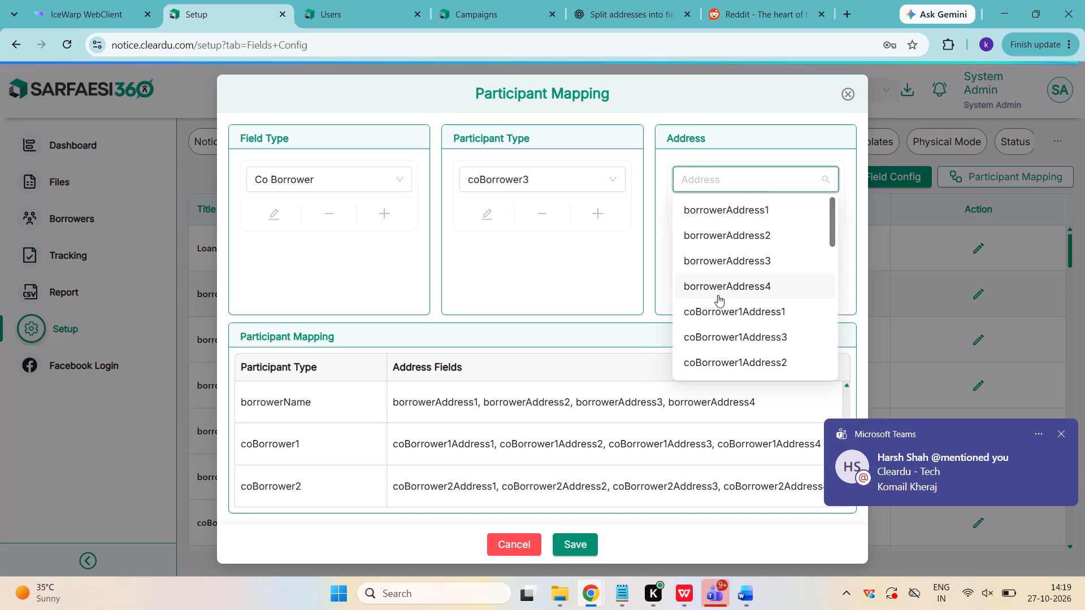
pyautogui.scroll(-2, 718, 295)
pyautogui.click(722, 300)
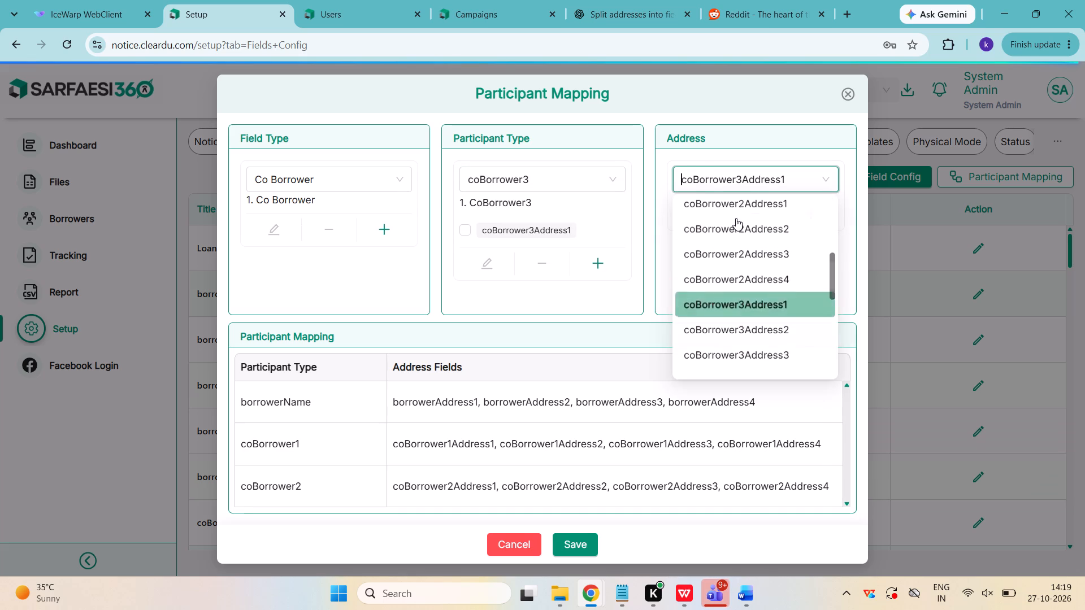
# Add coBorrower3Address2 and coBorrower3Address3 as further address fields for coBorrower3.
pyautogui.click(810, 216)
pyautogui.click(721, 253)
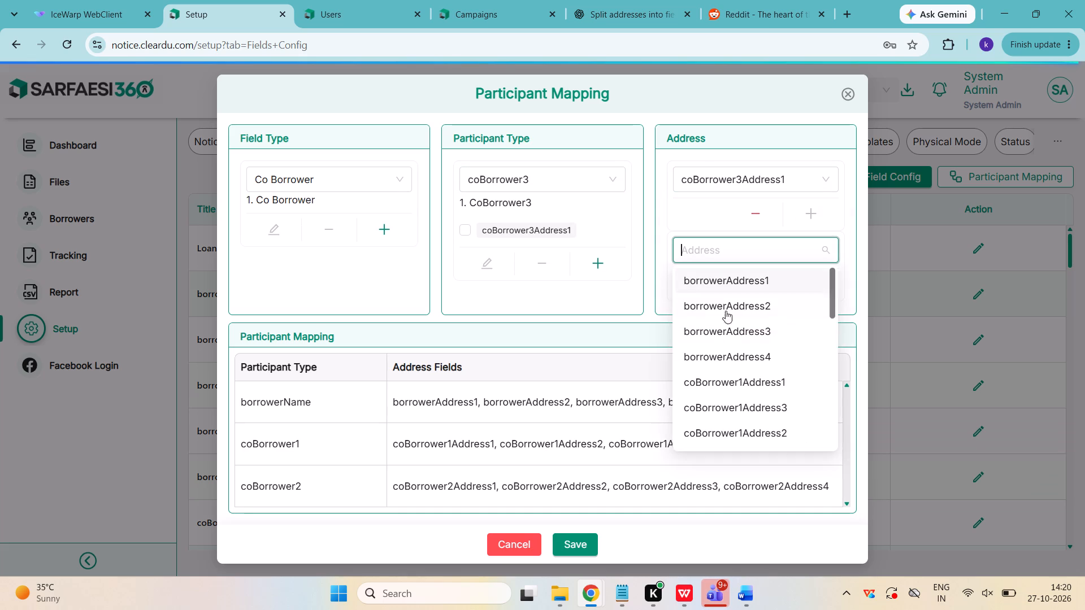
pyautogui.scroll(-2, 734, 385)
pyautogui.click(757, 433)
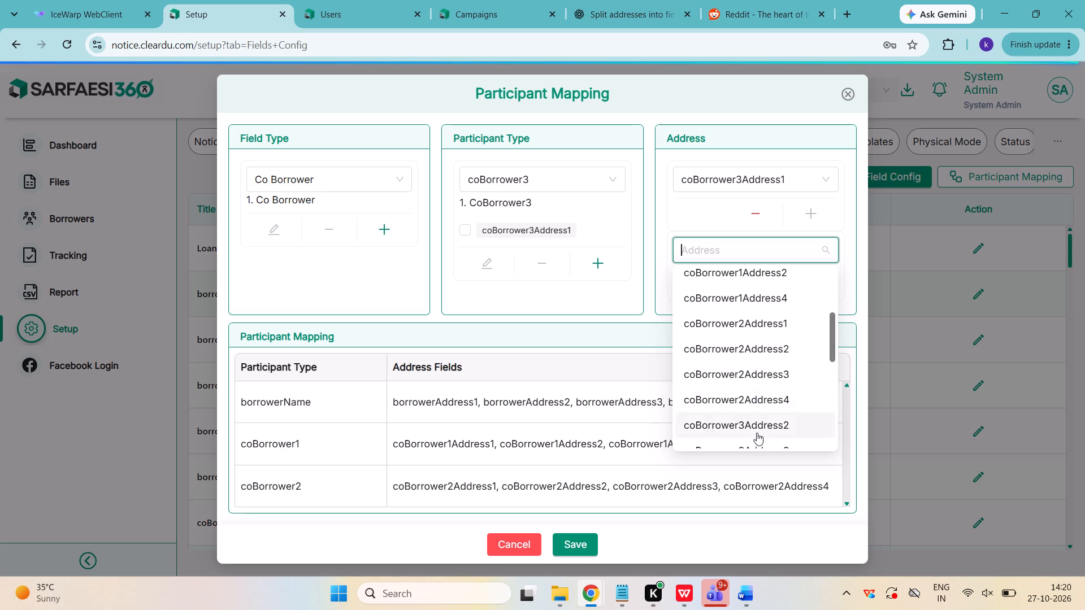
pyautogui.scroll(-3, 763, 230)
pyautogui.click(804, 277)
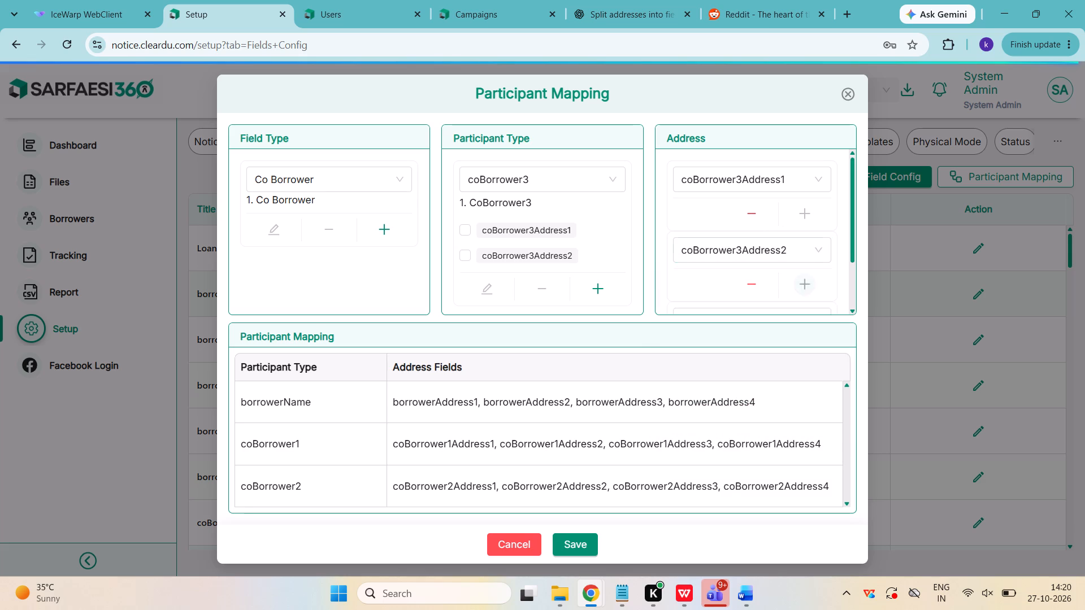
pyautogui.scroll(-1, 783, 260)
pyautogui.click(775, 256)
pyautogui.scroll(-2, 775, 256)
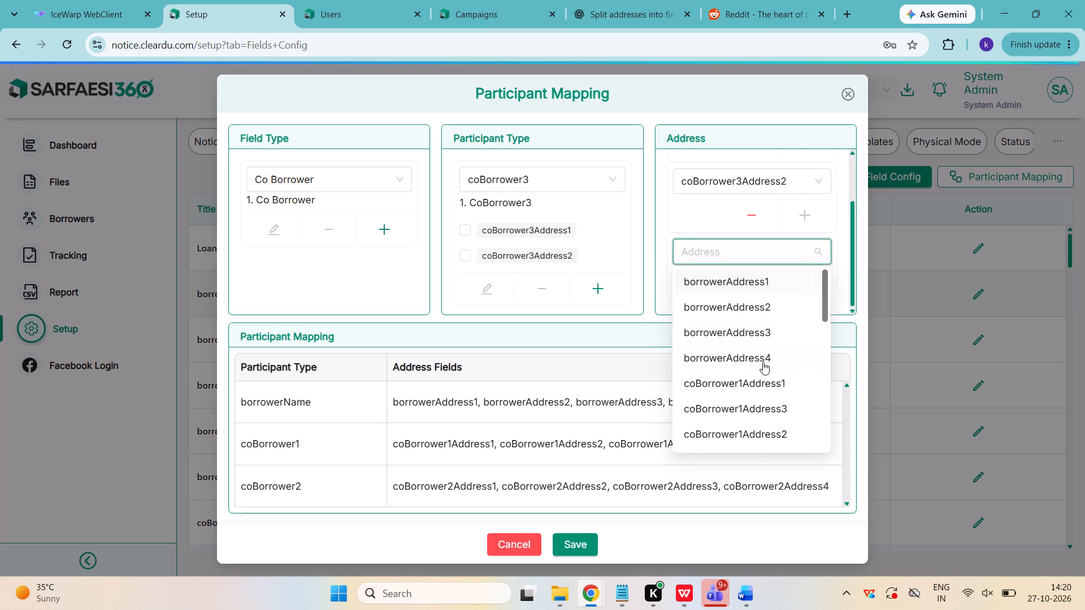
pyautogui.scroll(-3, 763, 362)
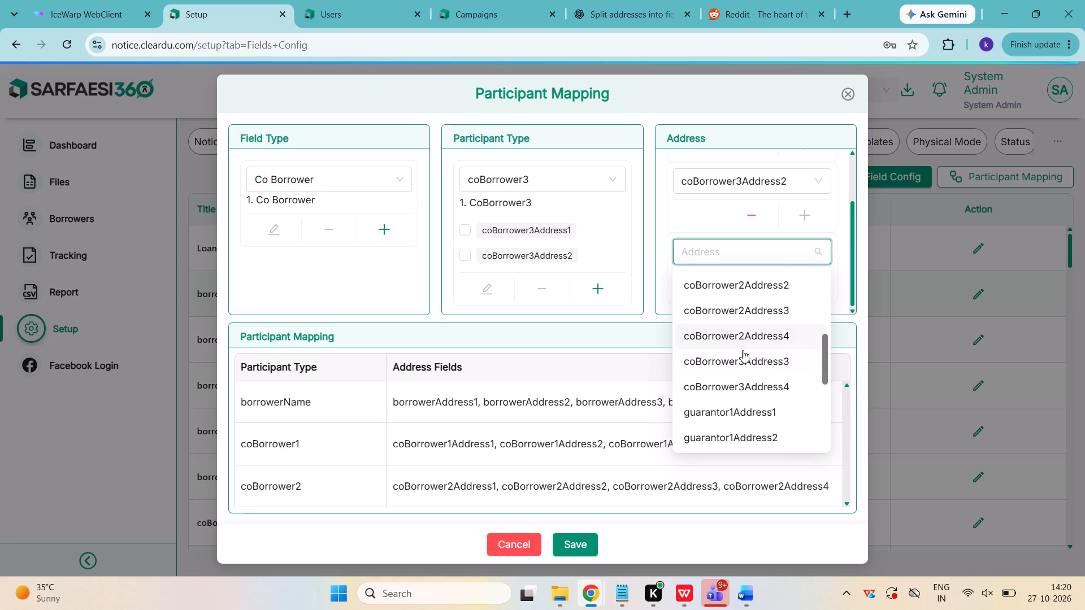
pyautogui.click(743, 358)
# Add coBorrower3Address4 as the fourth address for coBorrower3 and save the participant mapping.
pyautogui.click(807, 279)
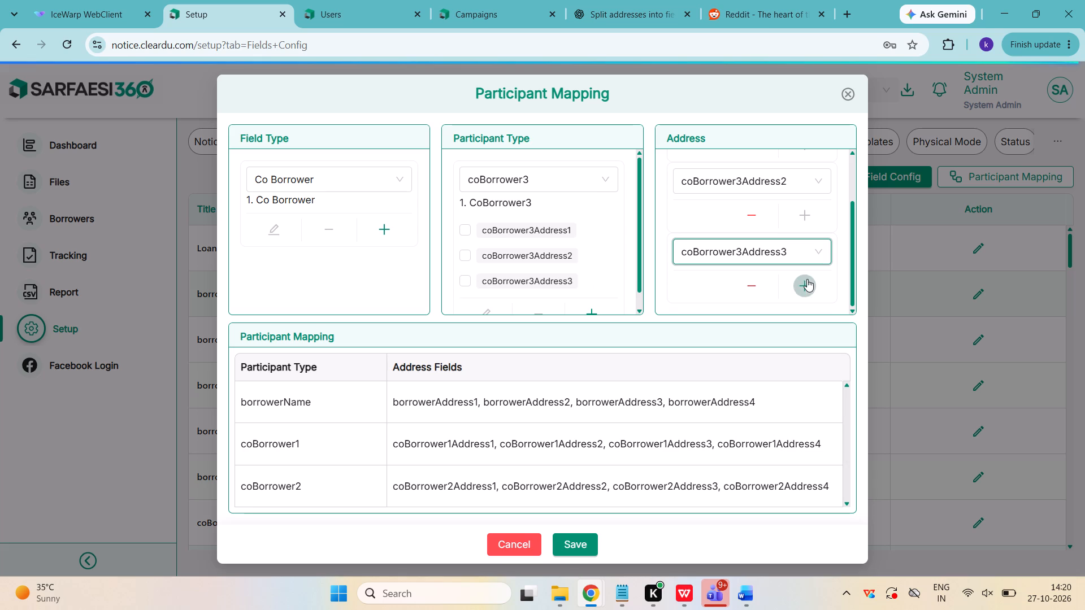
pyautogui.scroll(-2, 764, 198)
pyautogui.click(761, 245)
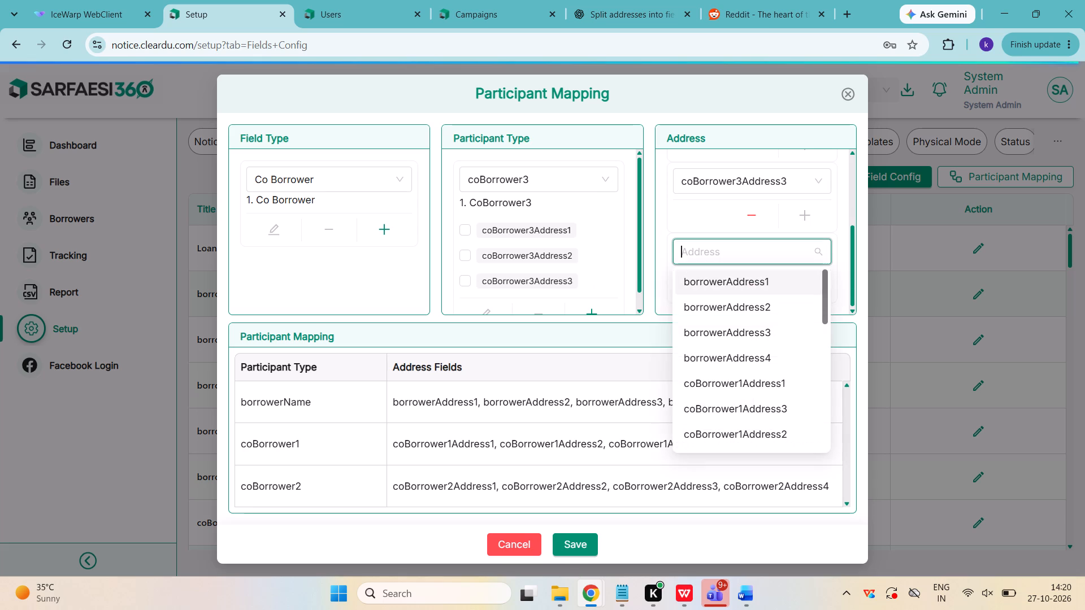
pyautogui.scroll(-3, 761, 317)
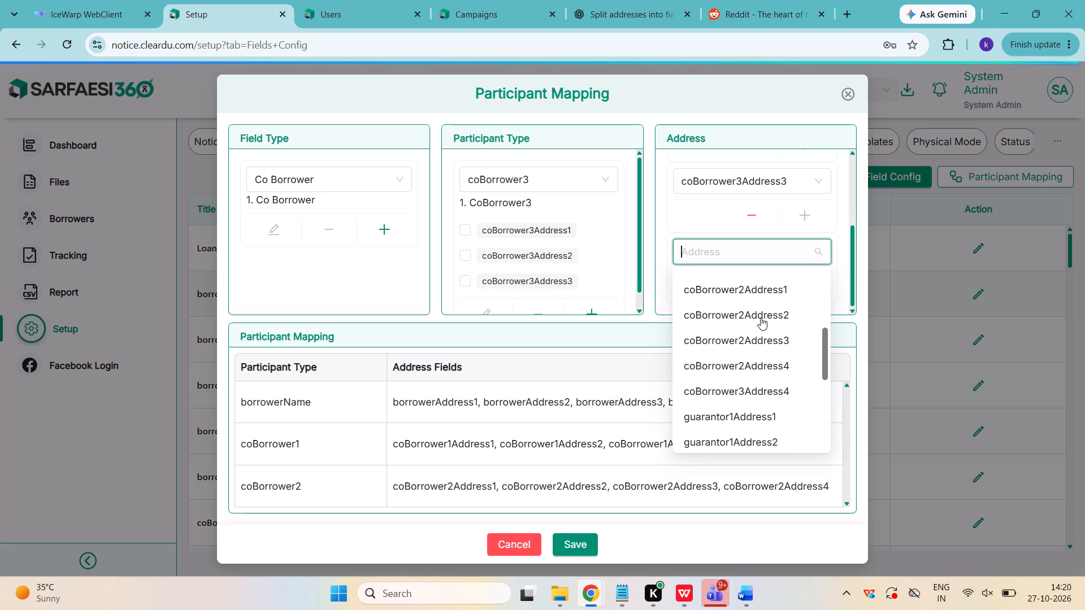
pyautogui.scroll(-2, 761, 317)
pyautogui.click(760, 375)
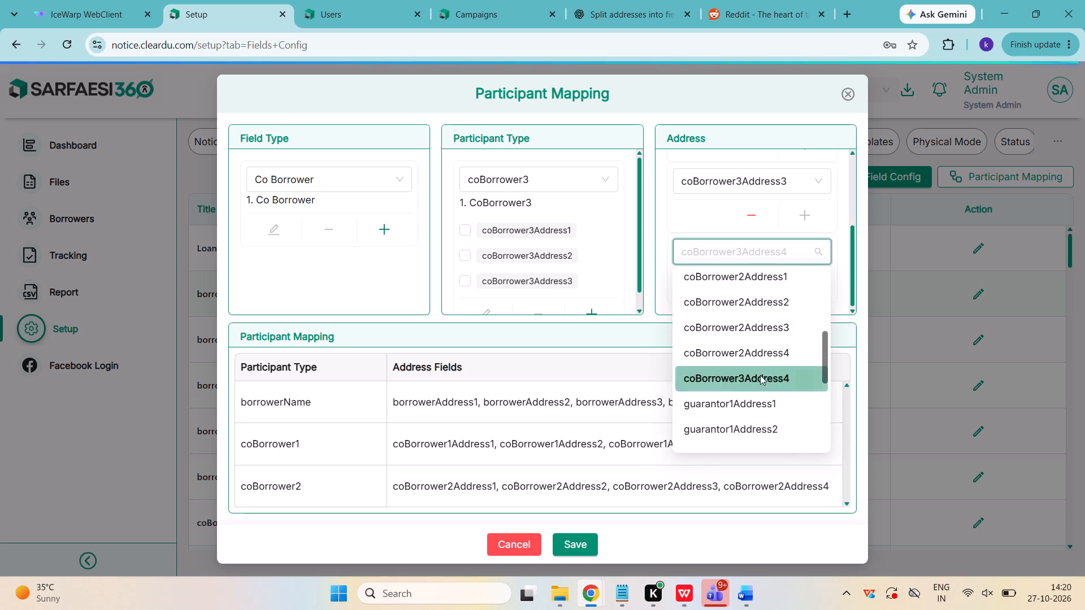
pyautogui.scroll(5, 722, 233)
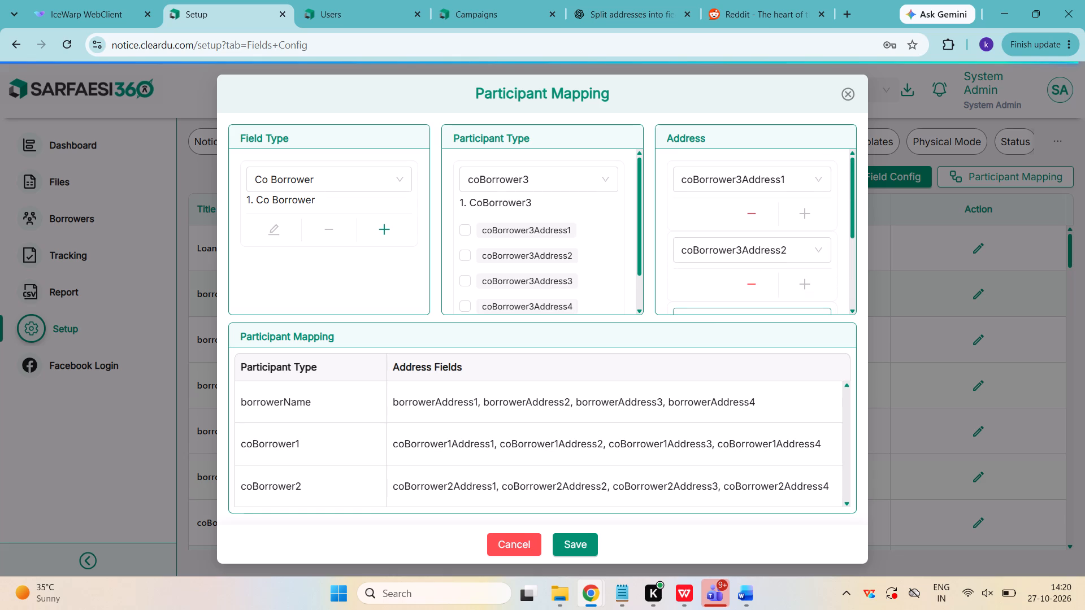
pyautogui.scroll(-3, 722, 233)
pyautogui.click(563, 535)
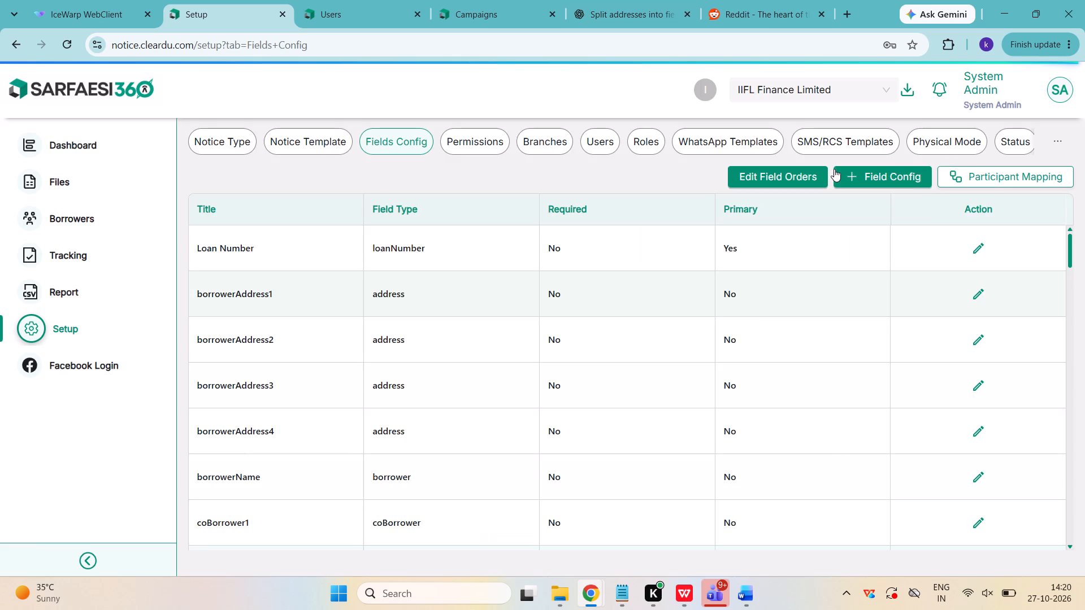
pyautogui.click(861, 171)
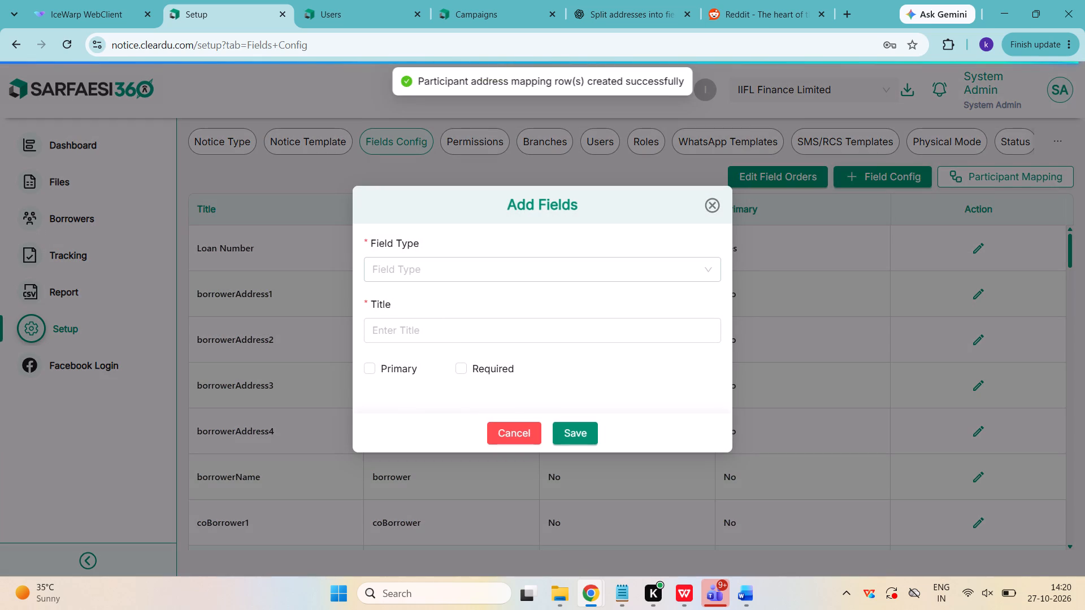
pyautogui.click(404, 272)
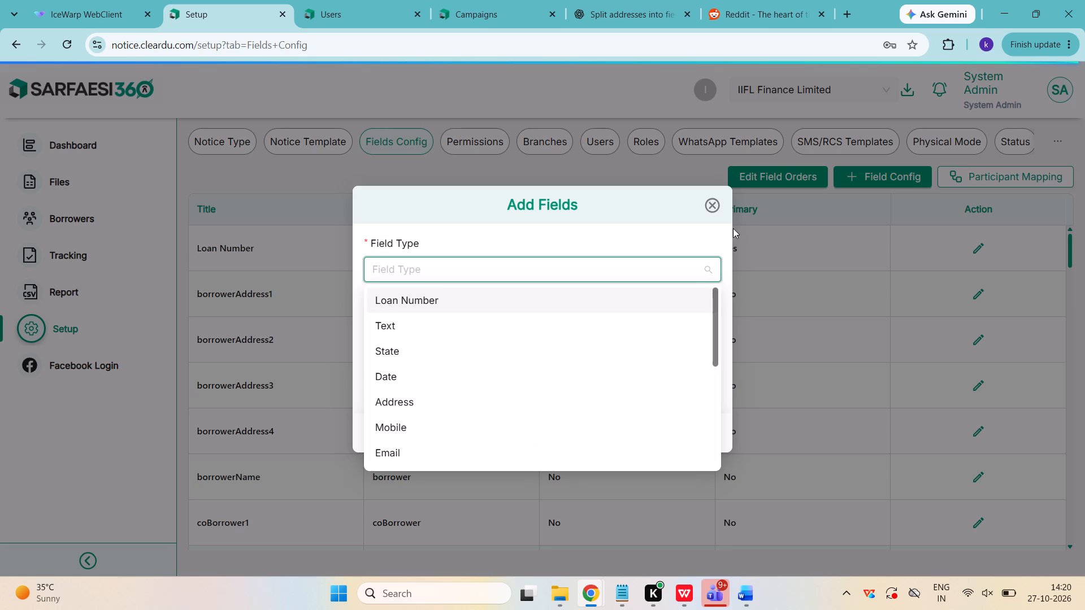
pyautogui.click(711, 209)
# Start another participant mapping with field type Guarantor, participant type guarantor1 and address guarantor1Address1.
pyautogui.click(993, 180)
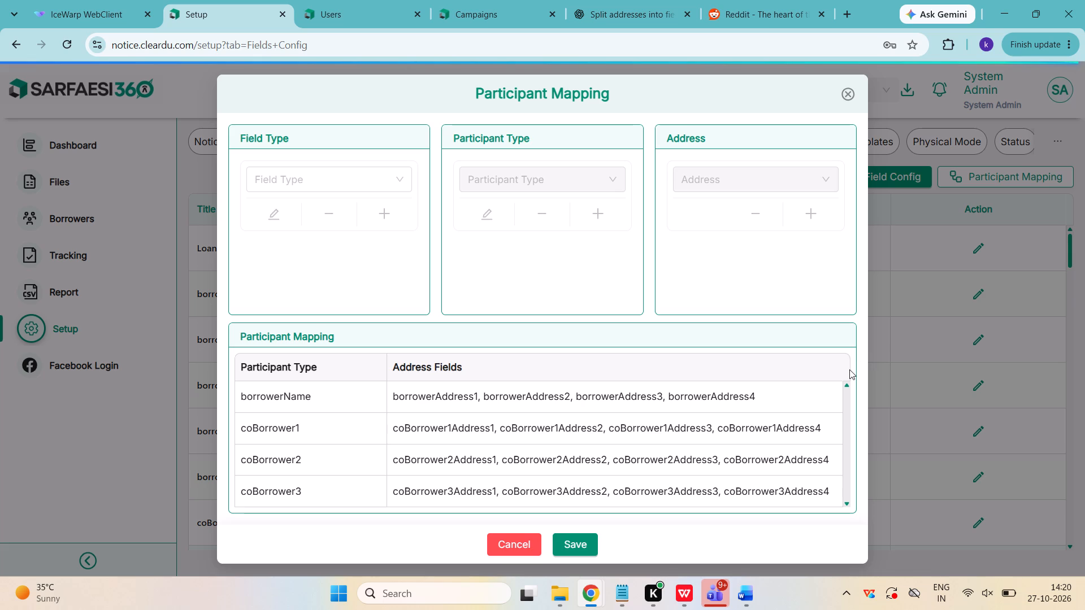
pyautogui.scroll(-2, 625, 420)
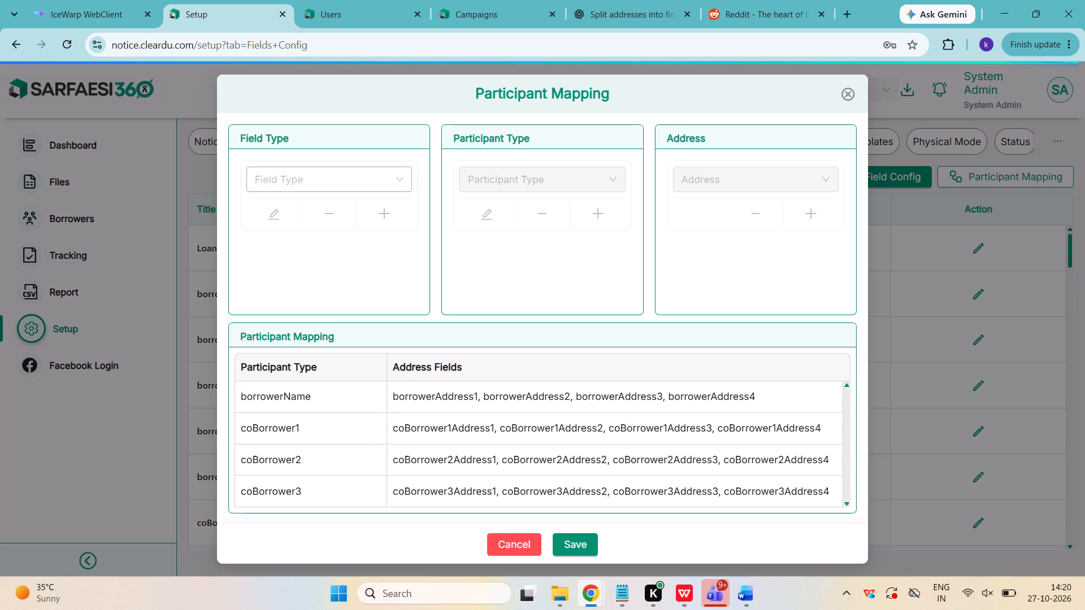
pyautogui.click(322, 189)
pyautogui.click(345, 263)
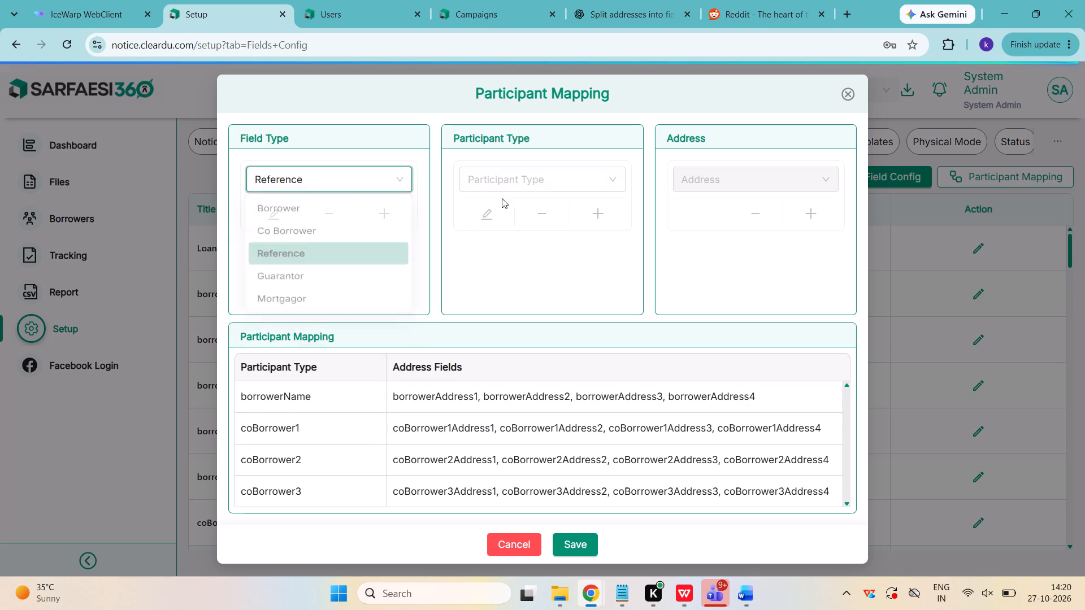
pyautogui.click(509, 189)
pyautogui.click(354, 188)
pyautogui.click(357, 276)
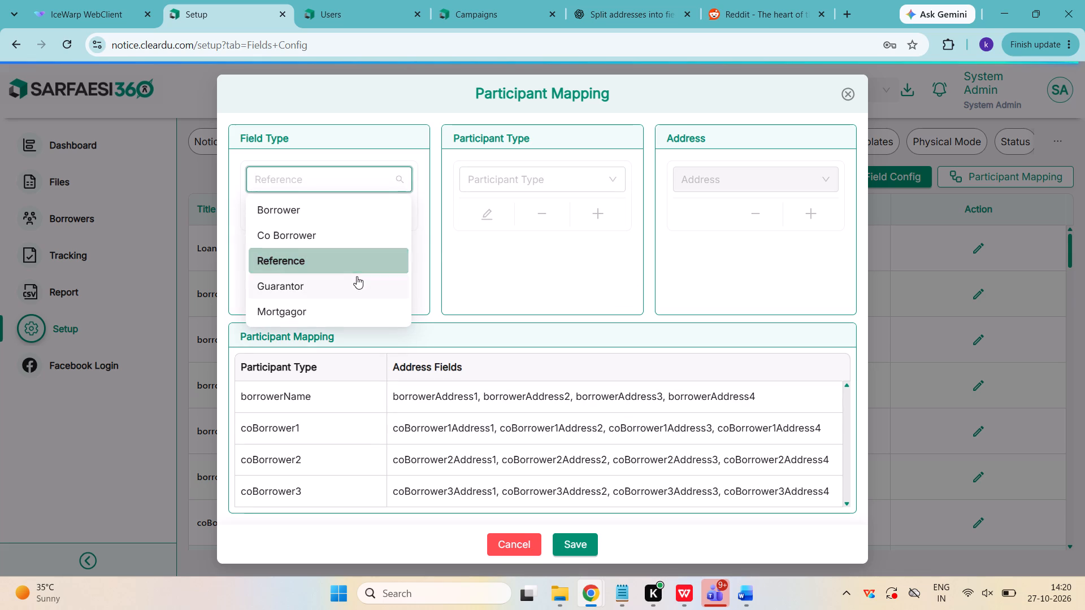
pyautogui.click(489, 186)
pyautogui.click(492, 207)
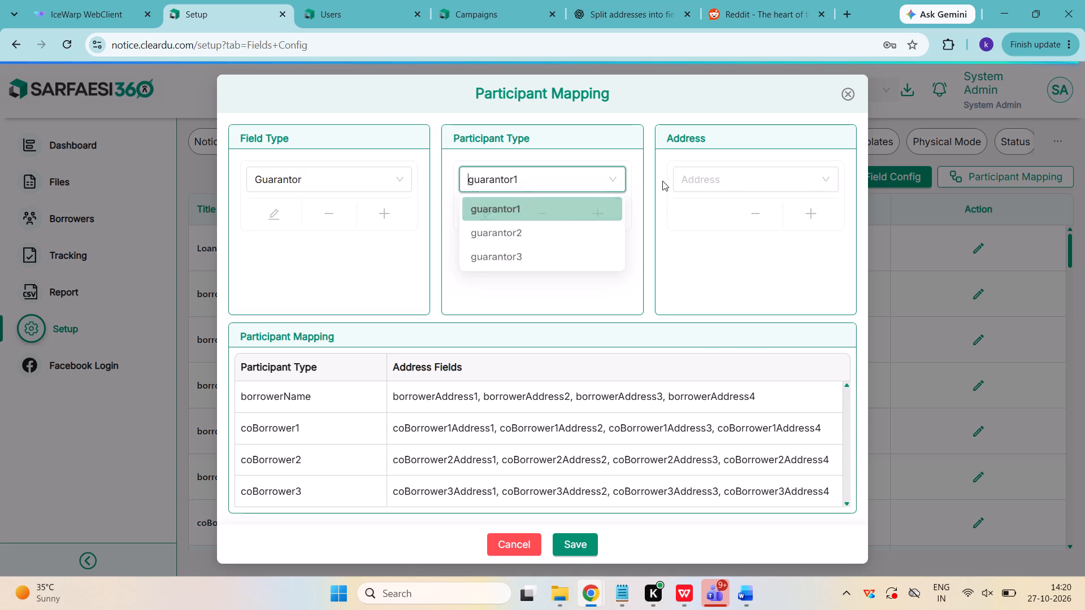
pyautogui.click(689, 177)
pyautogui.scroll(-9, 705, 243)
pyautogui.scroll(1, 705, 243)
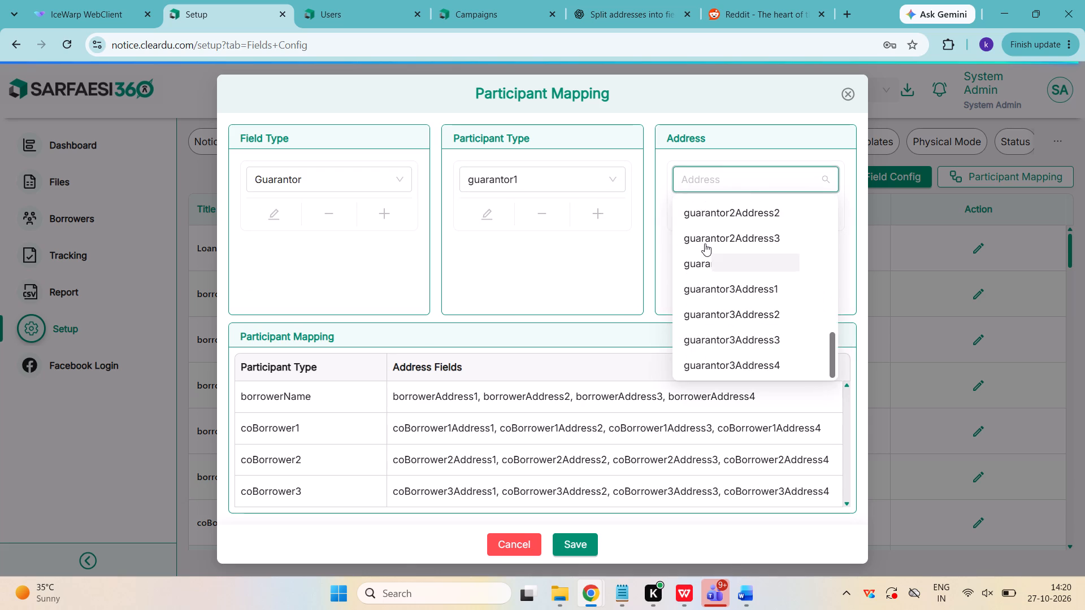
pyautogui.scroll(1, 705, 243)
pyautogui.click(719, 237)
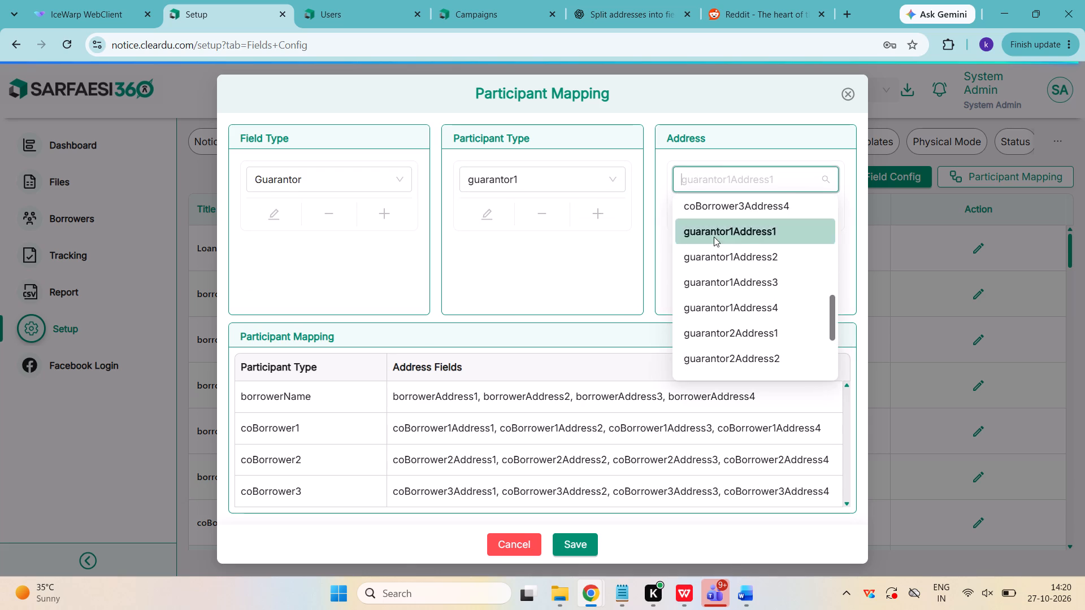
# Add guarantor1Address2 and guarantor1Address3 as further address fields for guarantor1.
pyautogui.click(814, 217)
pyautogui.click(764, 229)
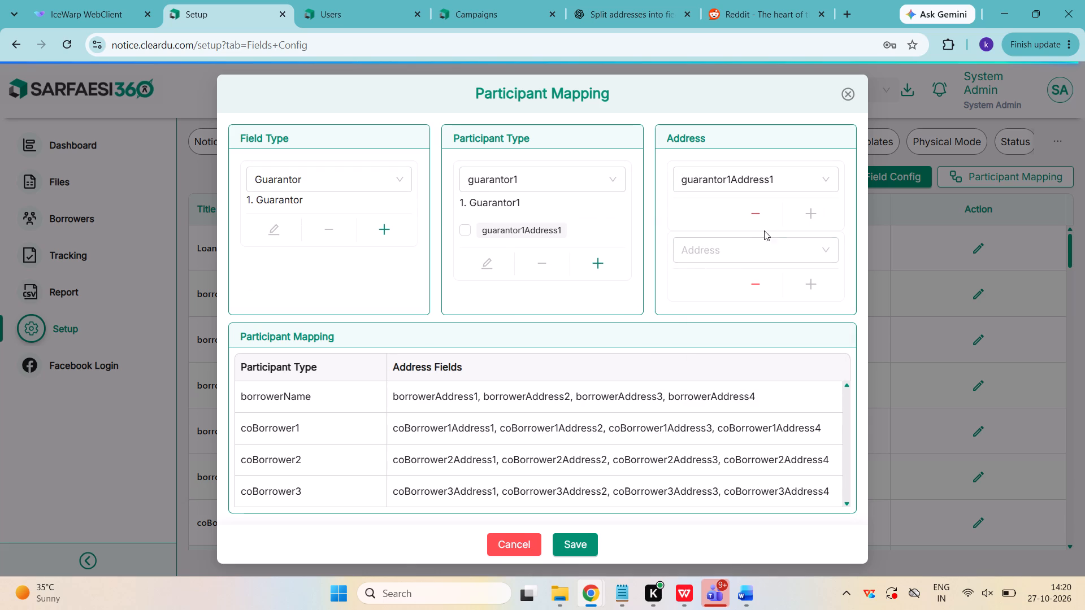
pyautogui.click(762, 240)
pyautogui.scroll(-2, 714, 386)
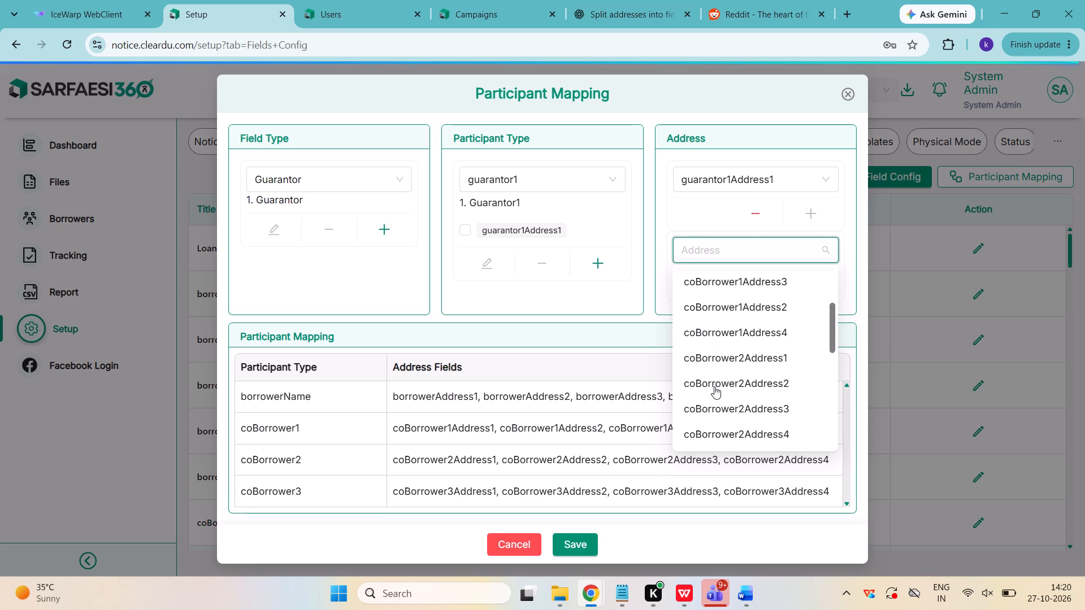
pyautogui.scroll(-3, 714, 386)
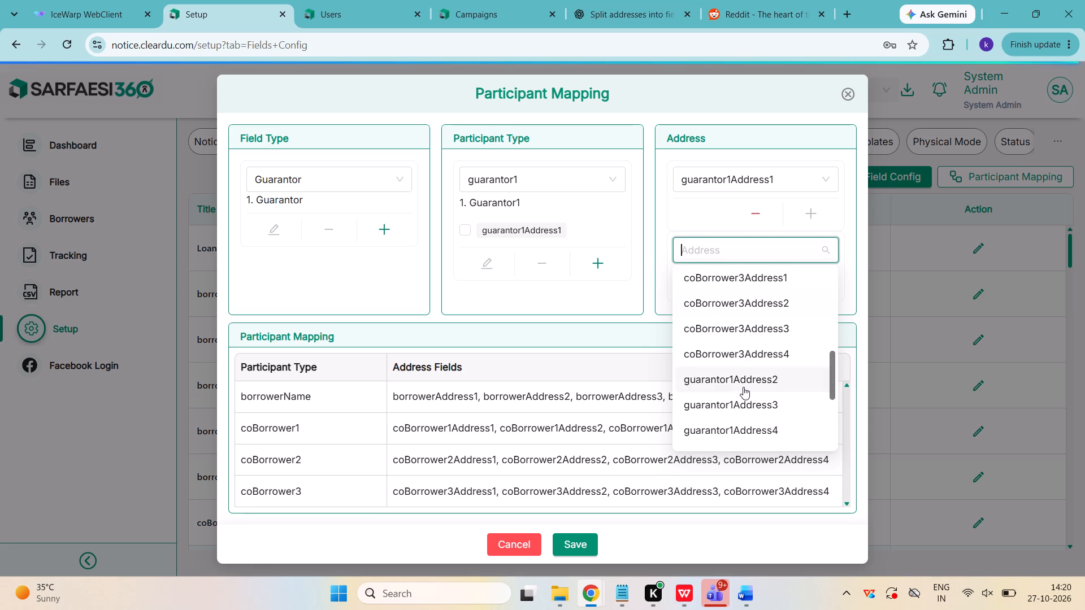
pyautogui.click(743, 387)
pyautogui.click(809, 289)
pyautogui.scroll(-1, 717, 279)
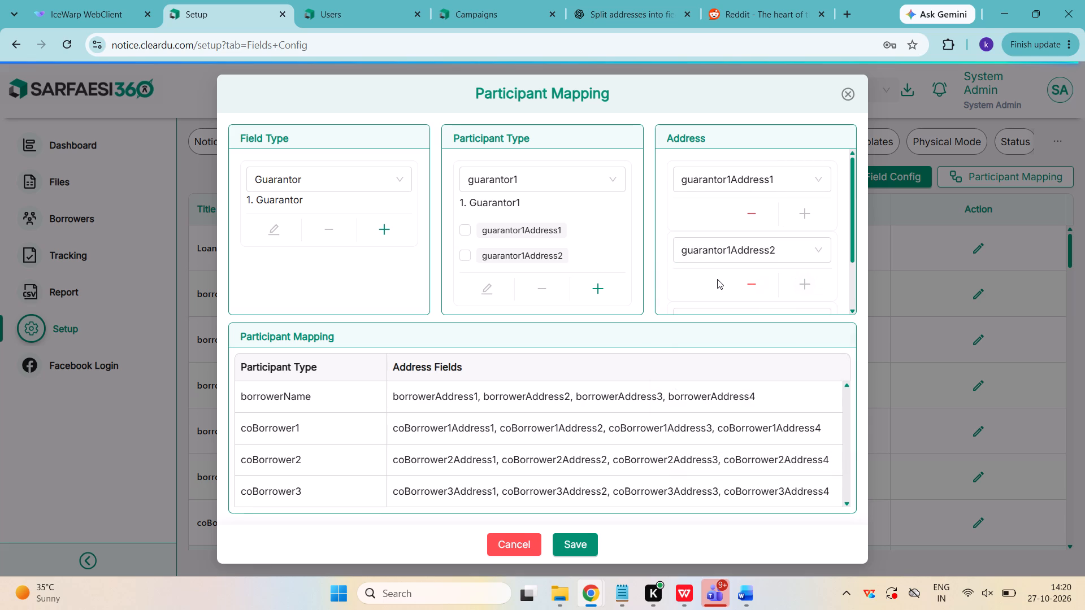
pyautogui.scroll(-1, 717, 279)
pyautogui.click(715, 260)
pyautogui.scroll(-2, 718, 306)
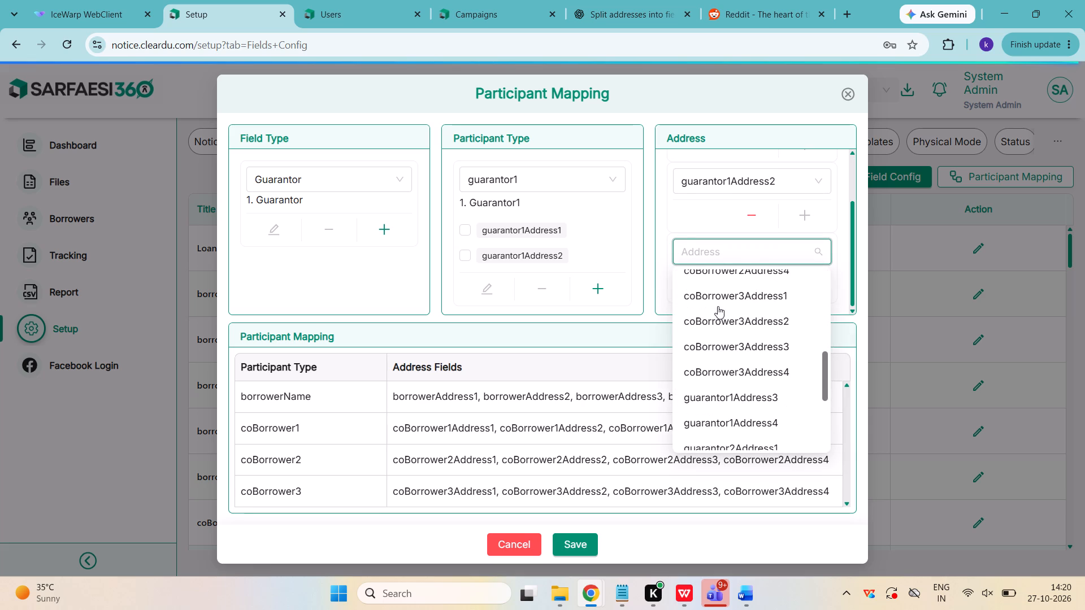
pyautogui.scroll(-1, 718, 306)
pyautogui.click(727, 332)
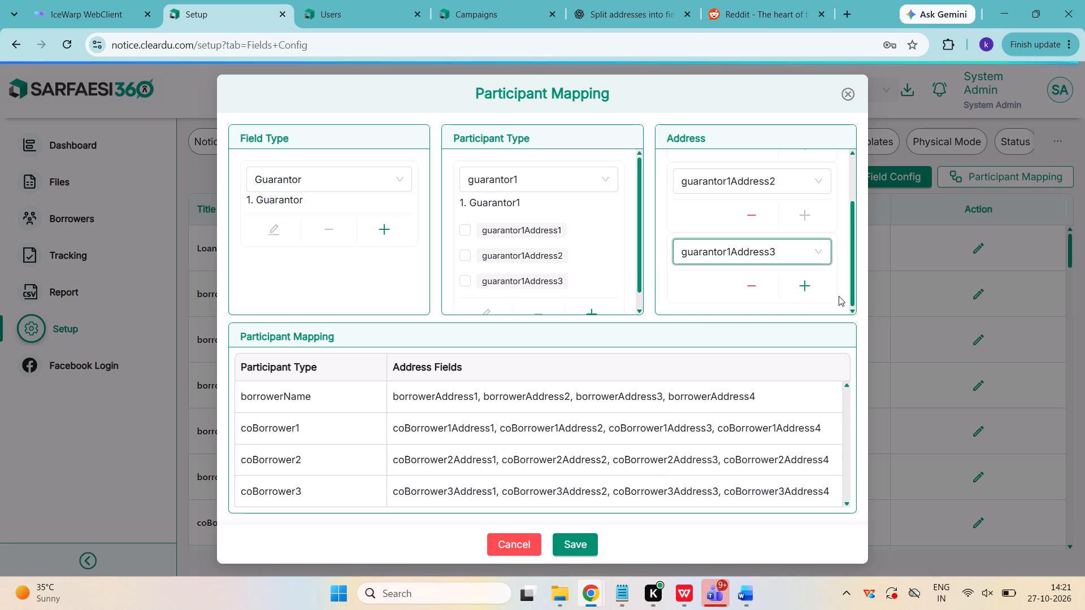
# Add guarantor1Address4 as the fourth address for guarantor1 and save the participant mapping.
pyautogui.click(813, 291)
pyautogui.scroll(-2, 756, 260)
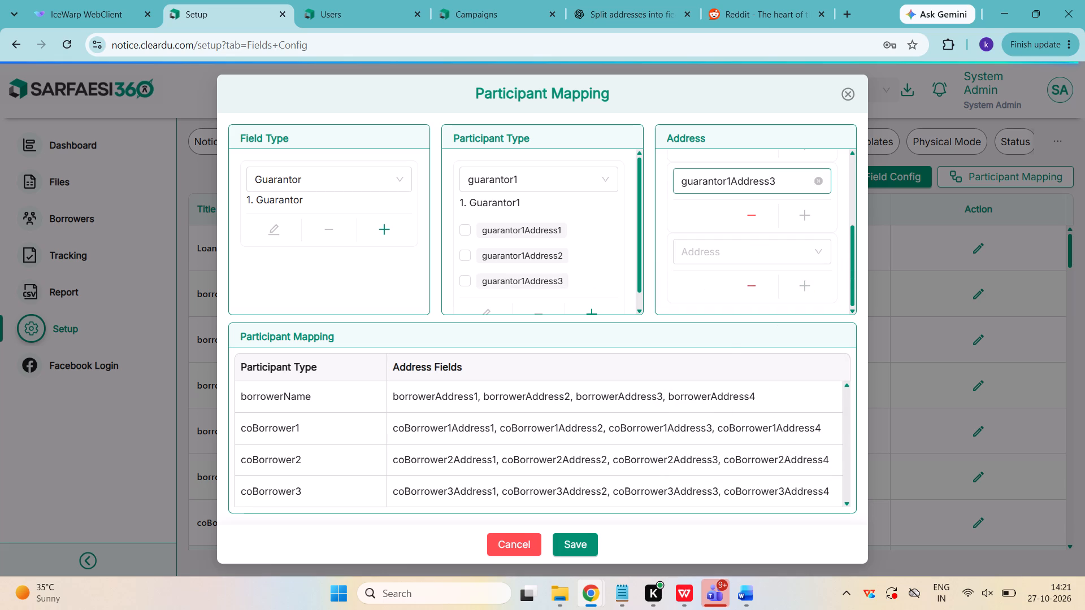
pyautogui.click(759, 257)
pyautogui.scroll(-3, 749, 338)
pyautogui.scroll(1, 749, 338)
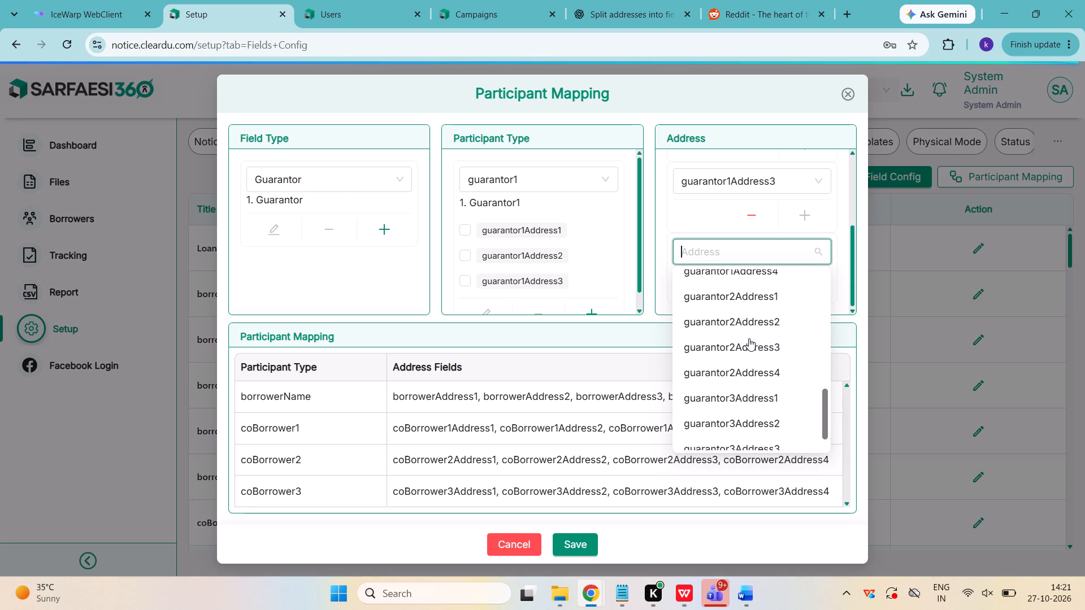
pyautogui.scroll(1, 749, 338)
pyautogui.click(758, 364)
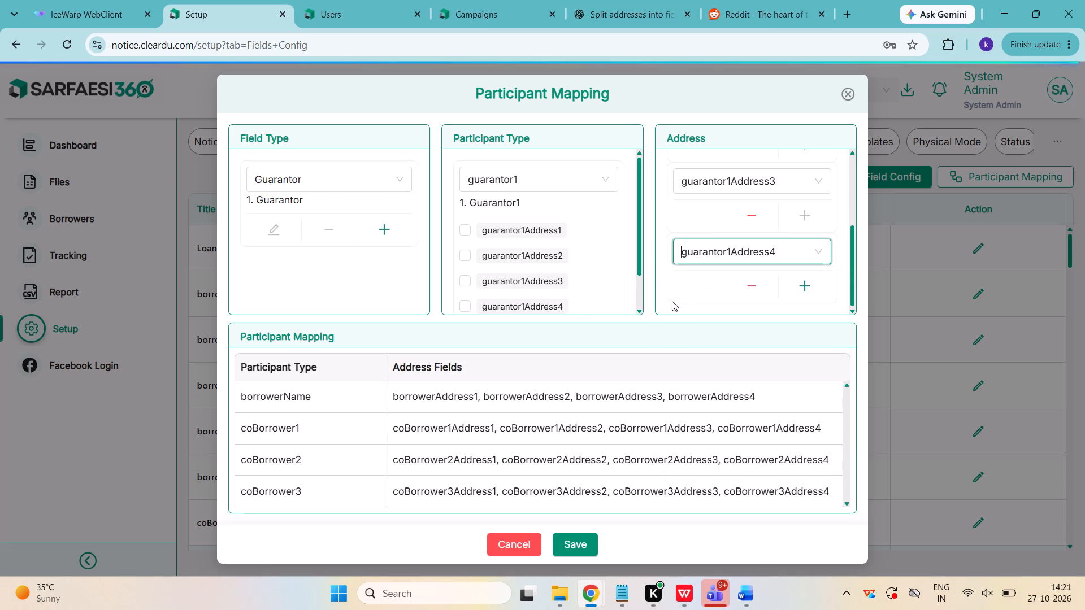
pyautogui.click(666, 297)
pyautogui.scroll(6, 697, 293)
pyautogui.scroll(-3, 697, 293)
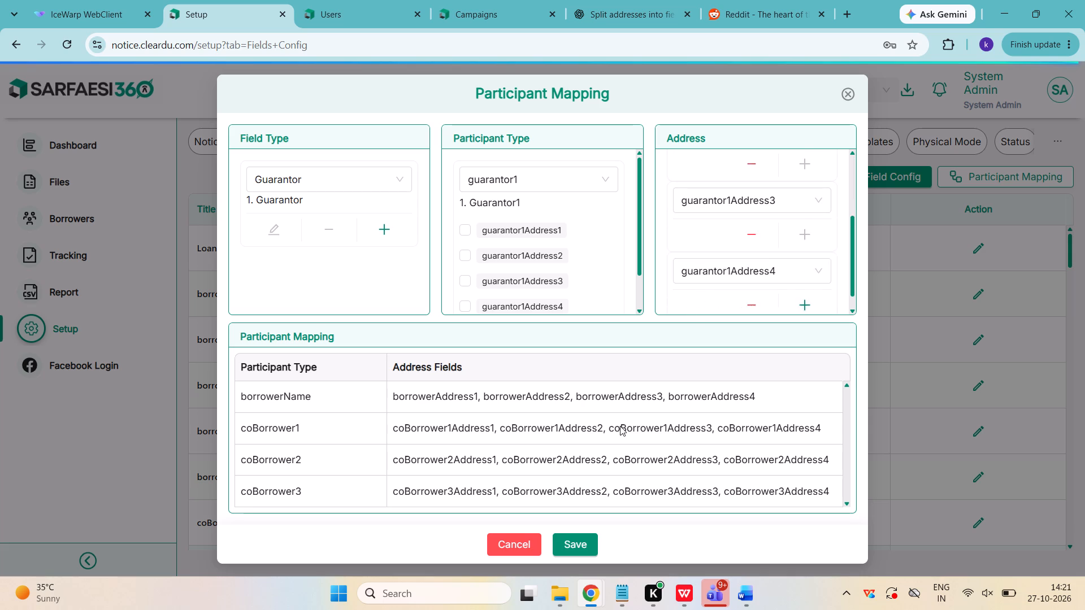
pyautogui.click(577, 537)
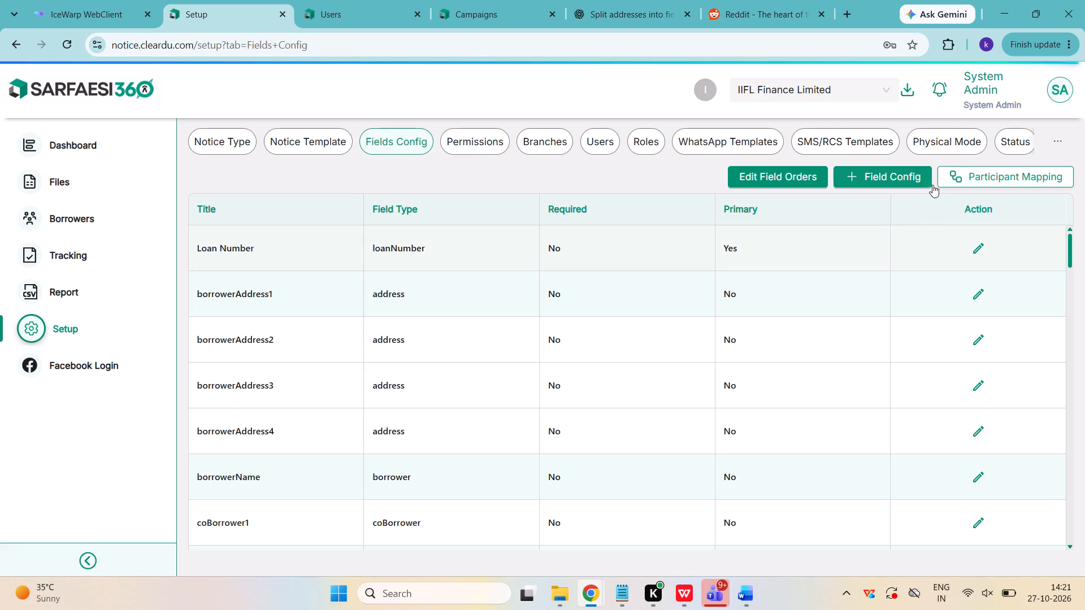
# Start another participant mapping with field type Guarantor, participant type guarantor2 and address guarantor2Address1.
pyautogui.click(957, 178)
pyautogui.click(337, 188)
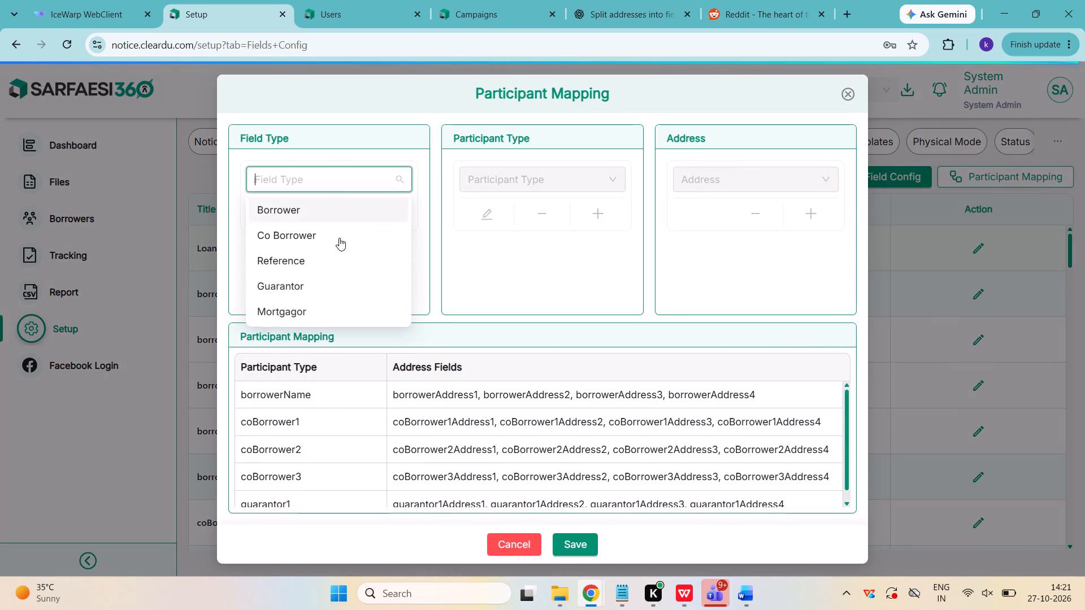
pyautogui.click(342, 289)
pyautogui.click(551, 184)
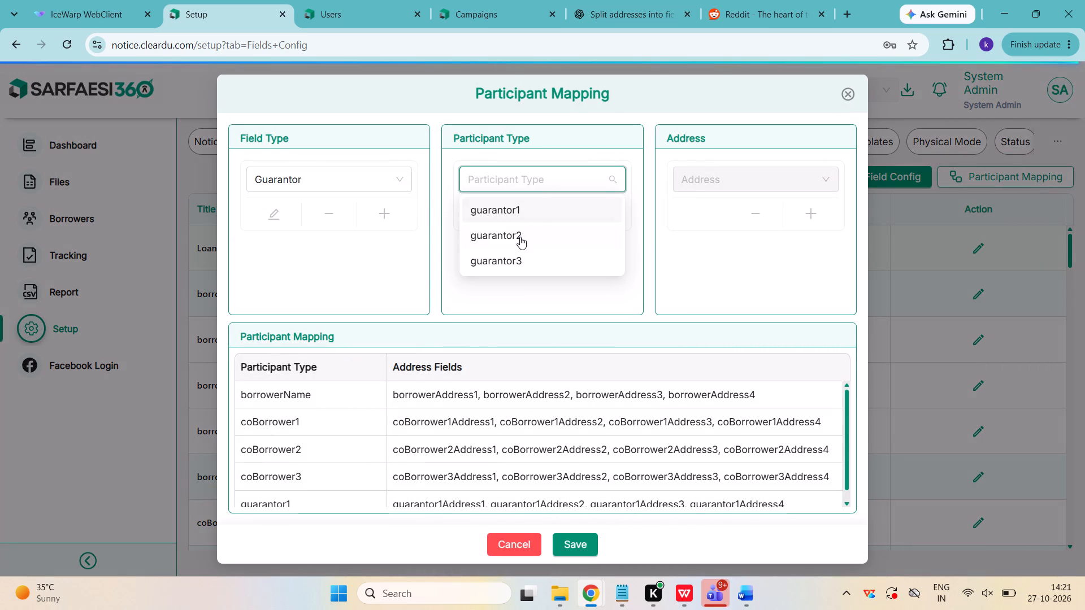
pyautogui.click(518, 241)
pyautogui.click(696, 172)
pyautogui.scroll(-4, 719, 244)
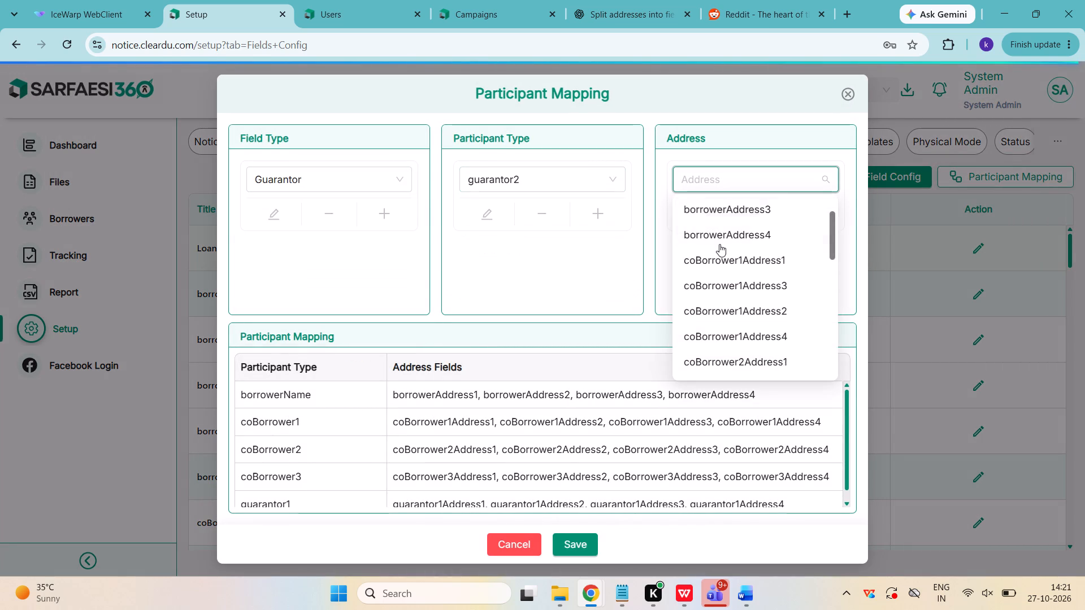
pyautogui.scroll(1, 719, 244)
pyautogui.click(728, 239)
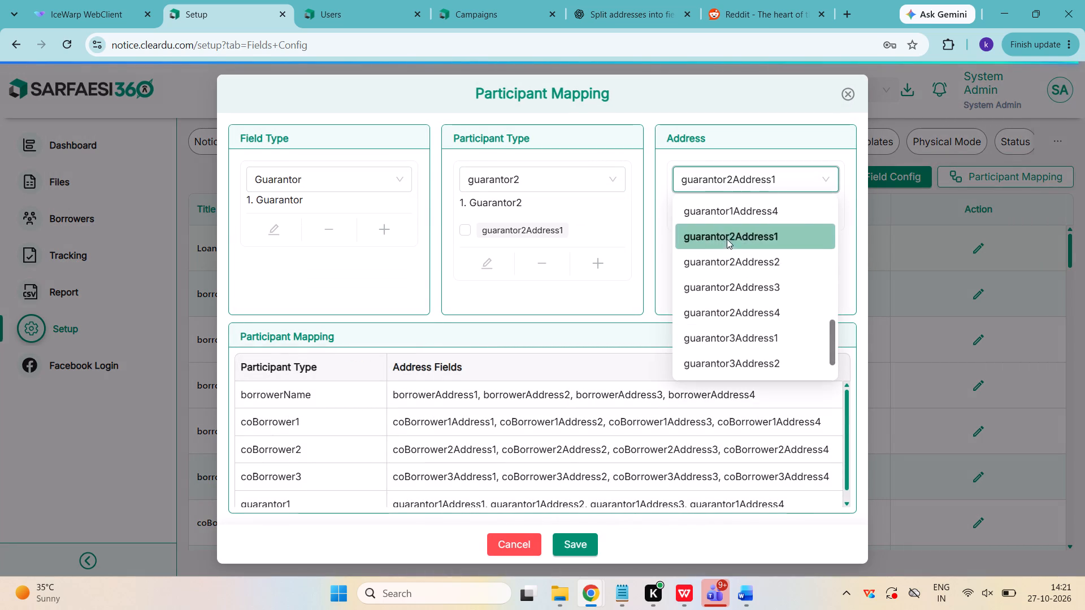
# Add guarantor2Address2 and guarantor2Address3 as further address fields for guarantor2.
pyautogui.click(808, 219)
pyautogui.click(724, 255)
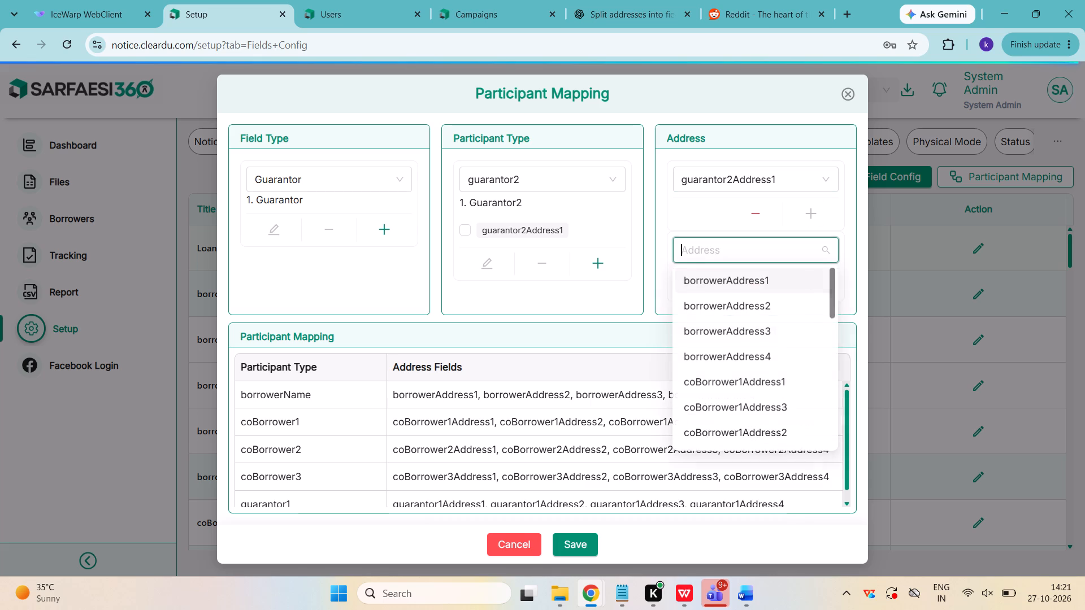
pyautogui.scroll(-4, 724, 313)
pyautogui.scroll(1, 724, 313)
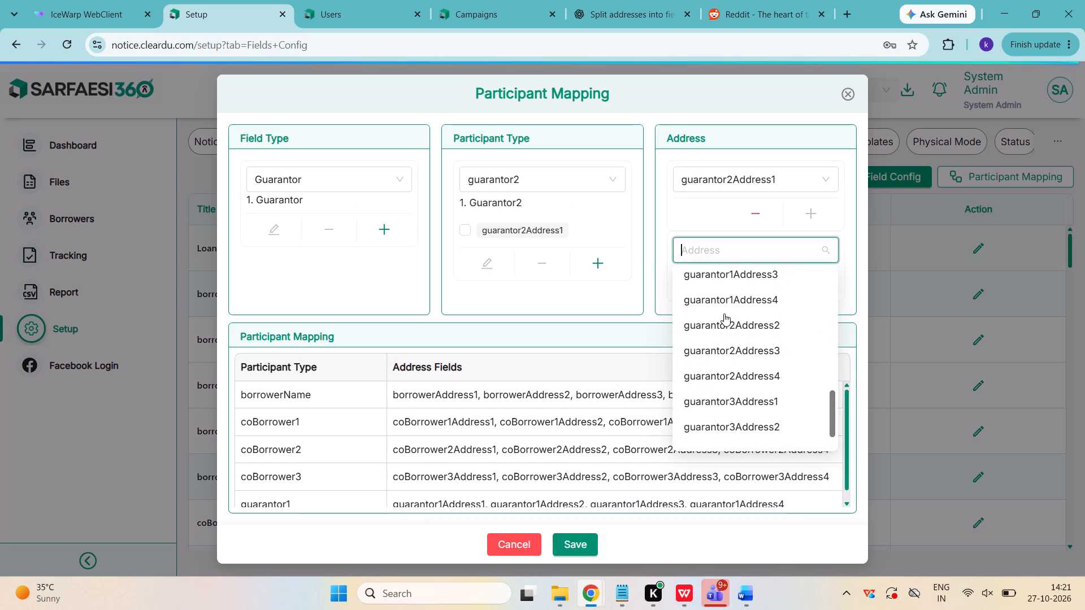
pyautogui.click(729, 320)
pyautogui.click(826, 286)
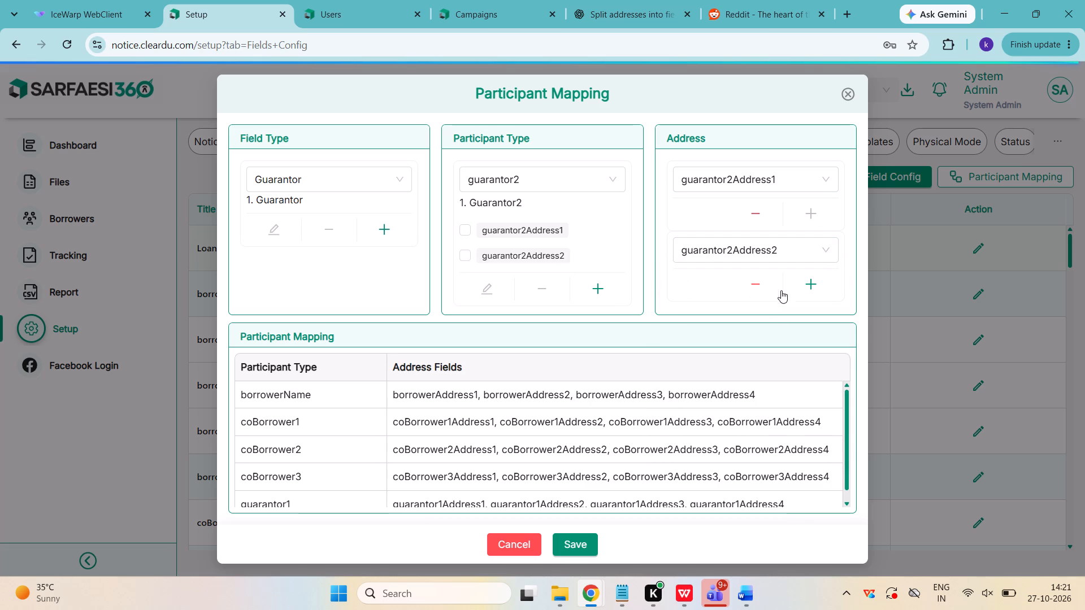
pyautogui.click(796, 289)
pyautogui.click(798, 289)
pyautogui.click(811, 285)
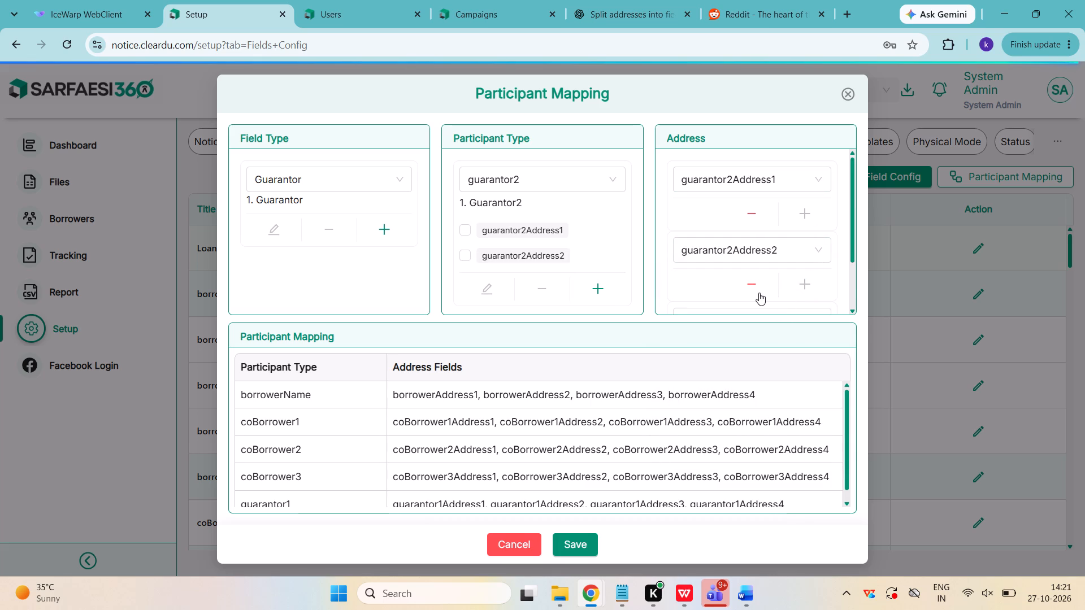
pyautogui.scroll(-1, 759, 293)
pyautogui.click(730, 245)
pyautogui.scroll(-4, 744, 320)
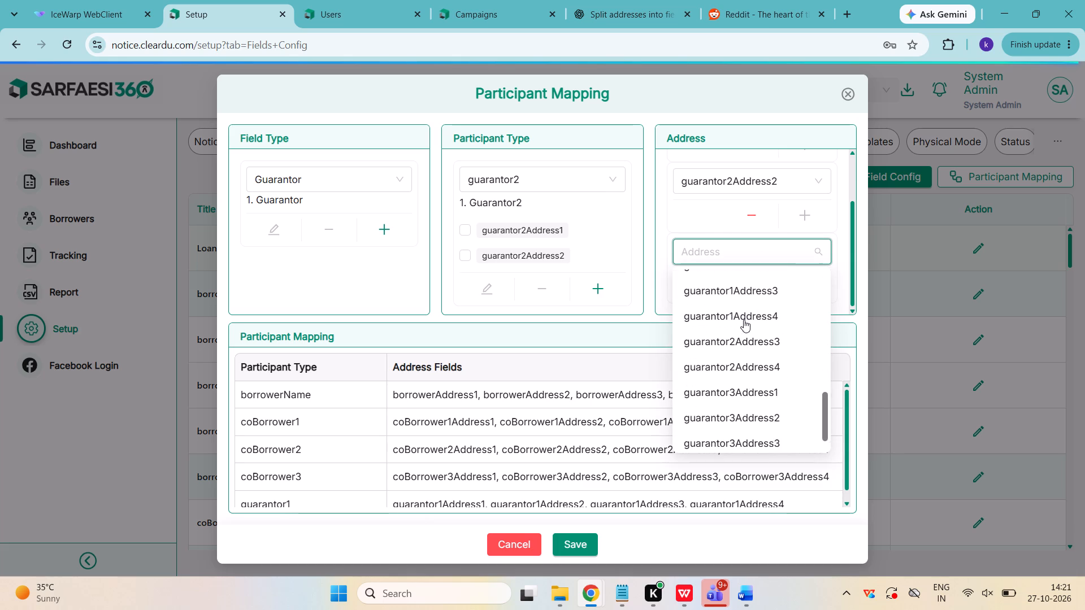
pyautogui.scroll(1, 749, 334)
pyautogui.click(747, 333)
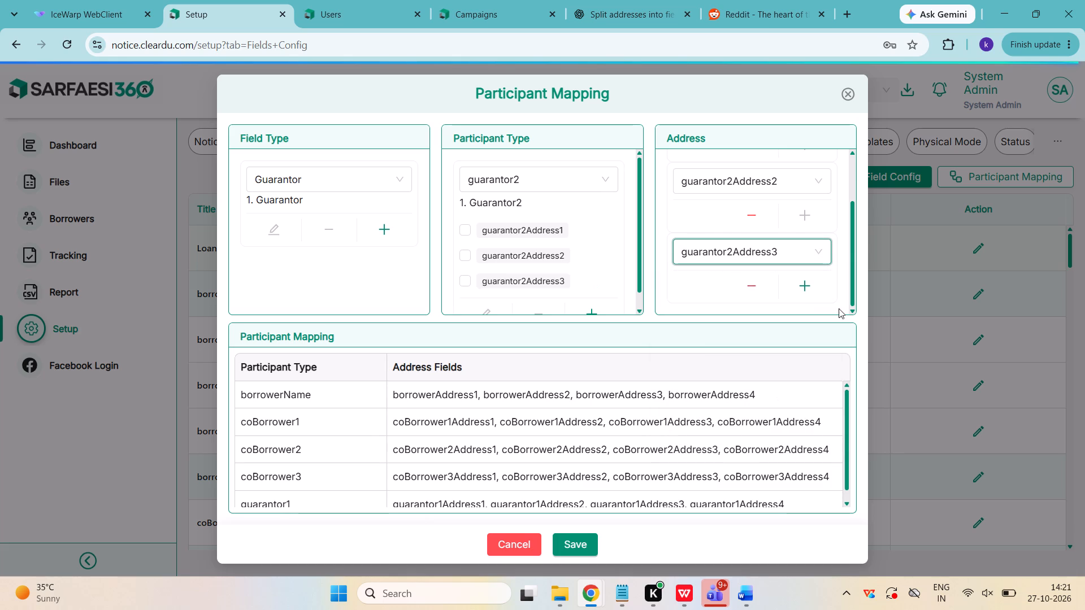
# Add guarantor2Address4 as the fourth address for guarantor2 and save the participant mapping.
pyautogui.click(816, 290)
pyautogui.click(759, 342)
pyautogui.scroll(-1, 776, 286)
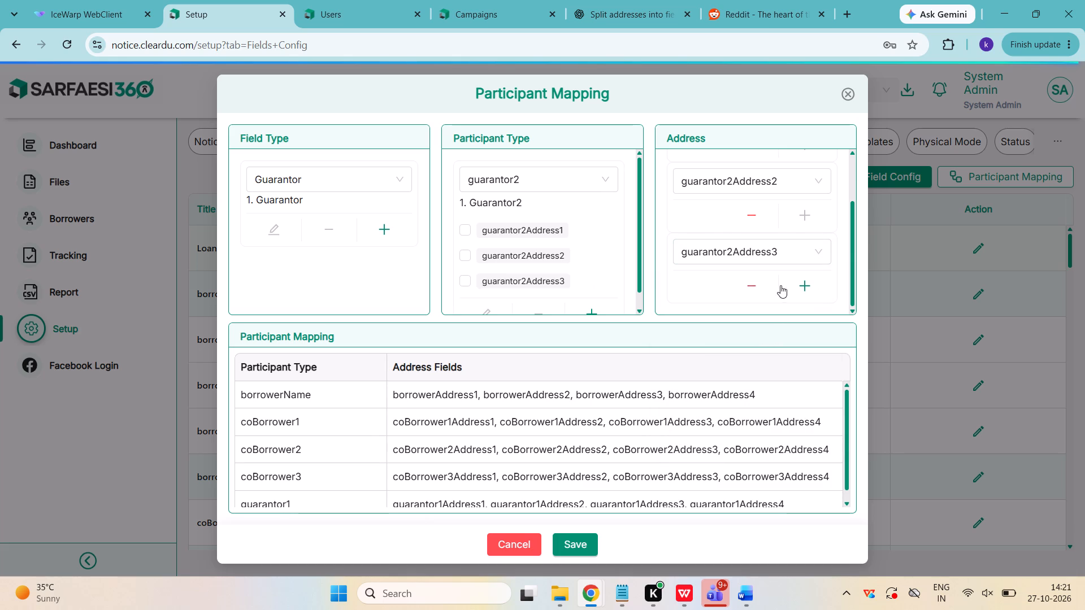
pyautogui.click(798, 281)
pyautogui.scroll(-2, 759, 255)
pyautogui.click(747, 251)
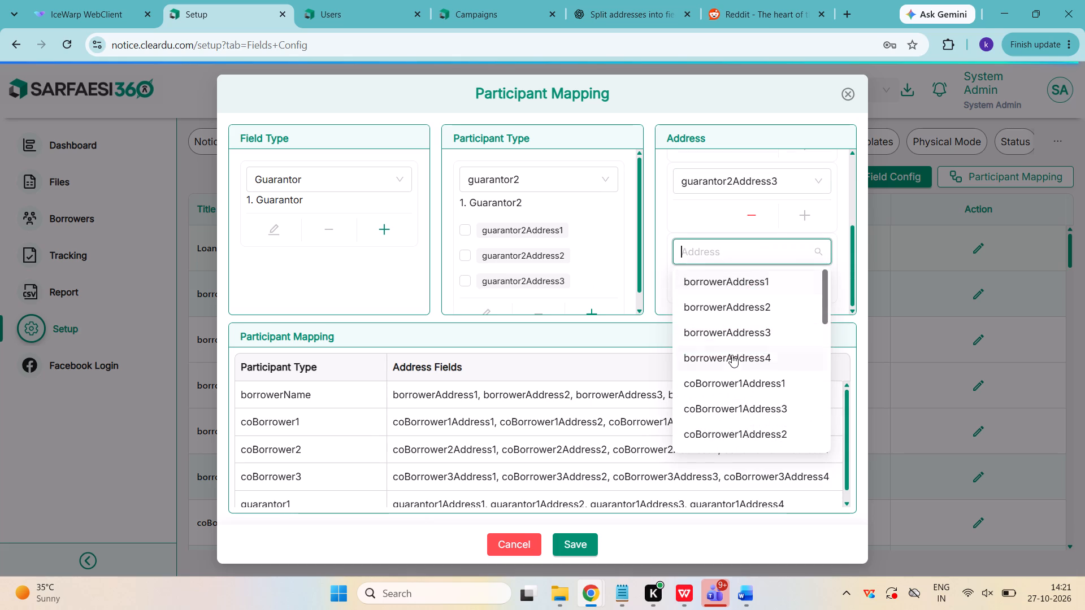
pyautogui.scroll(-4, 732, 355)
pyautogui.scroll(1, 732, 355)
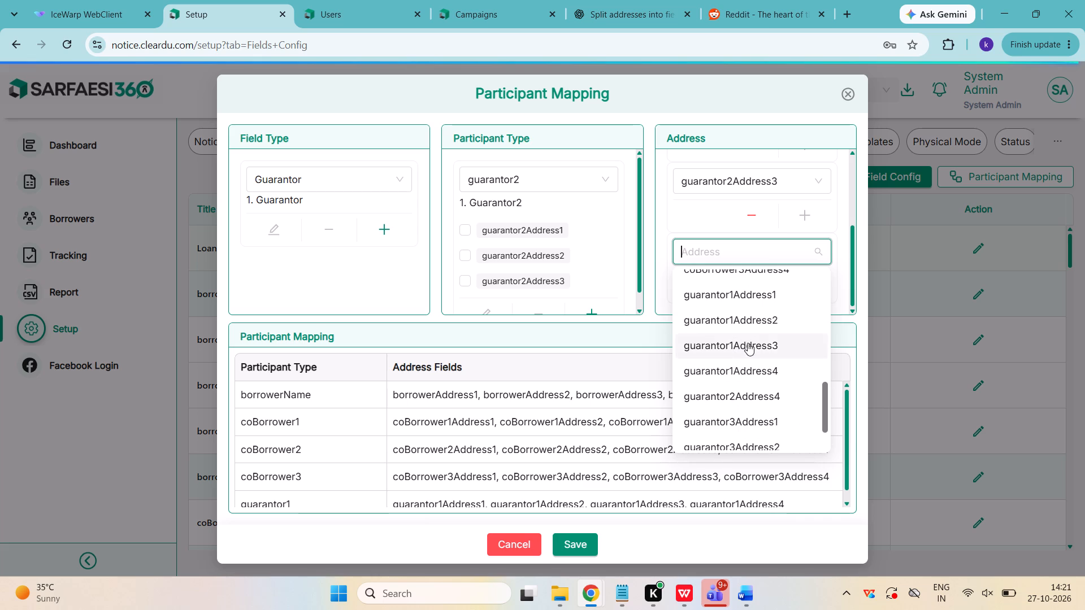
pyautogui.click(759, 385)
pyautogui.scroll(3, 750, 263)
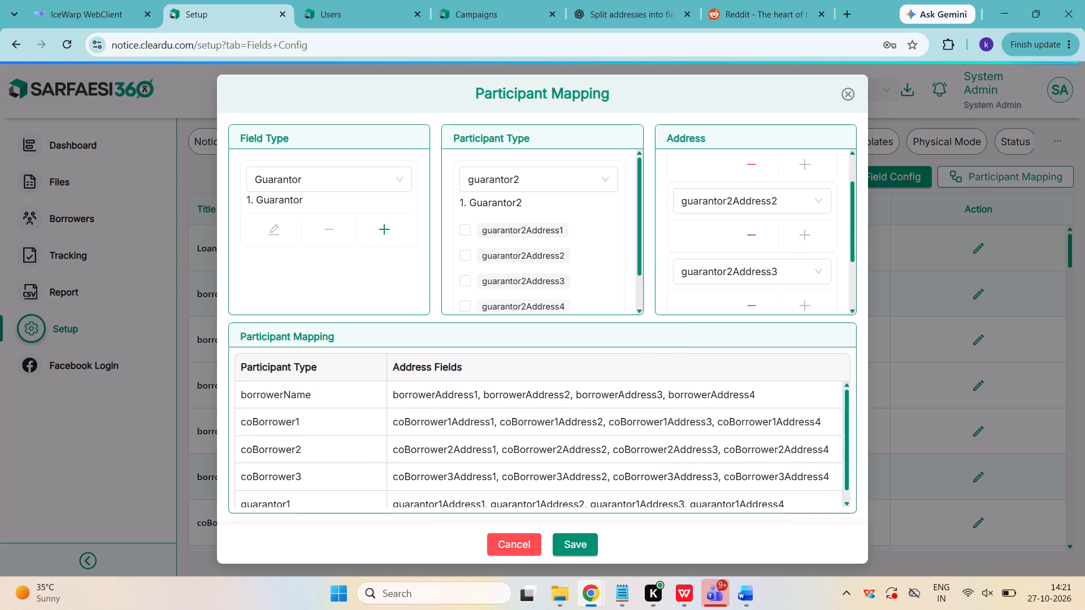
pyautogui.moveTo(855, 198); pyautogui.dragTo(856, 212)
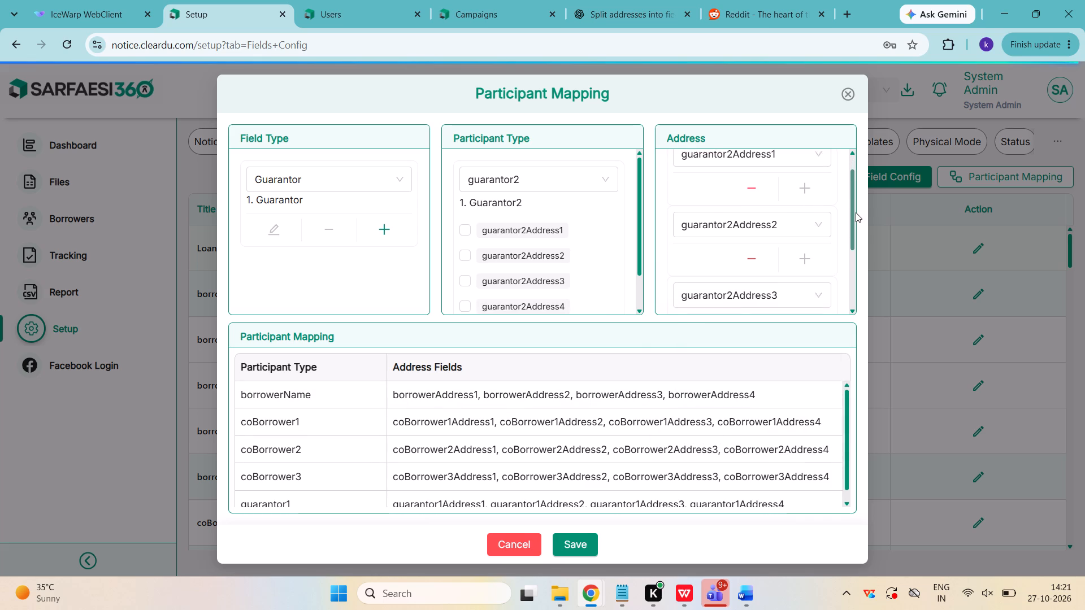
pyautogui.moveTo(856, 212); pyautogui.dragTo(852, 299)
pyautogui.click(576, 539)
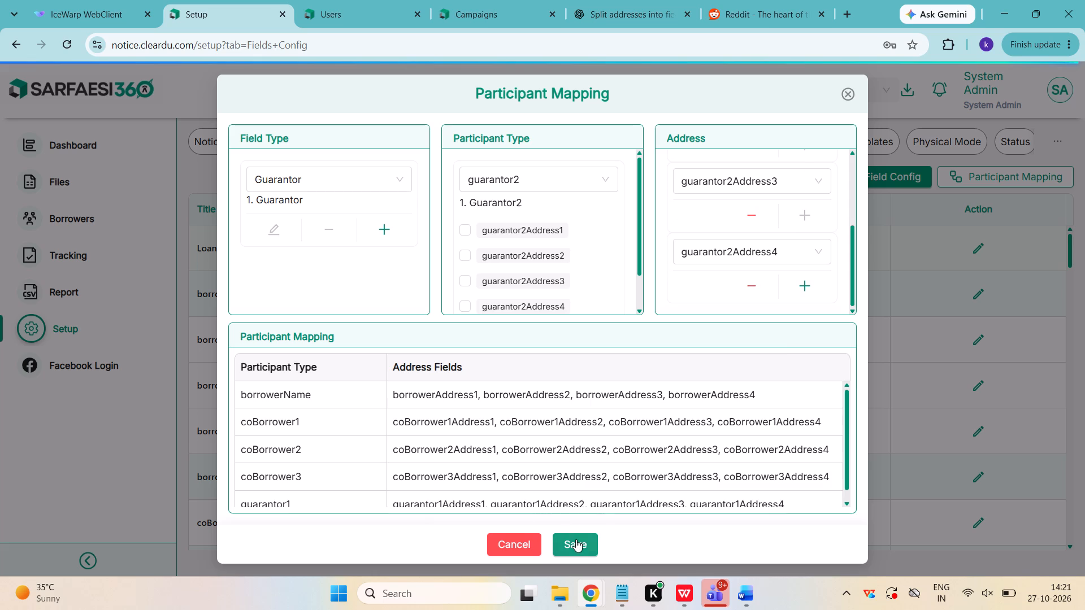
# Start another participant mapping with field type Guarantor, participant type guarantor3 and address guarantor3Address1.
pyautogui.click(961, 184)
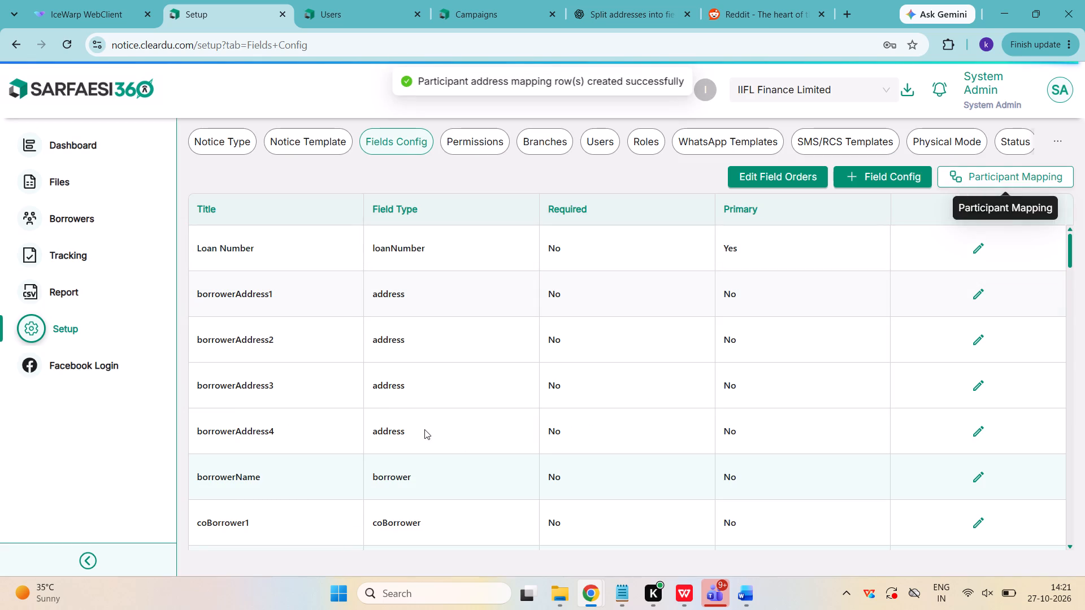
pyautogui.click(353, 174)
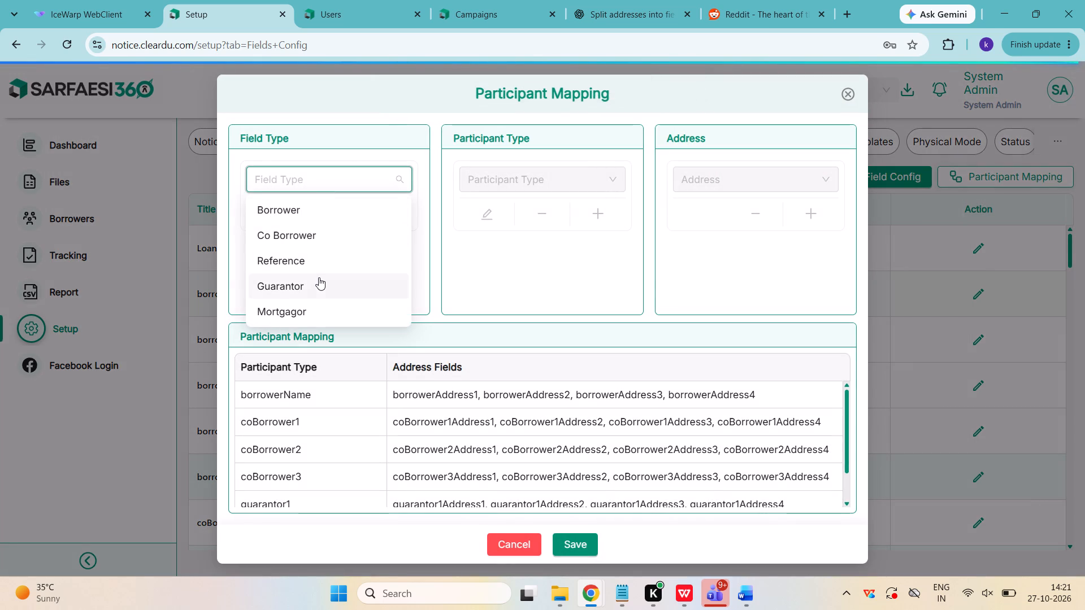
pyautogui.click(319, 279)
pyautogui.click(519, 180)
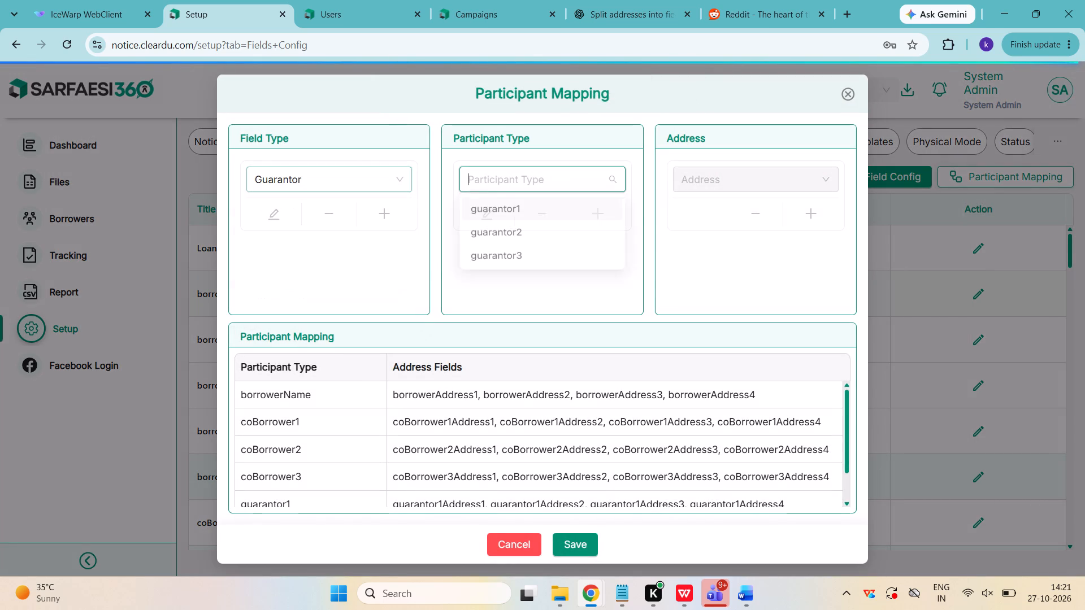
pyautogui.click(533, 258)
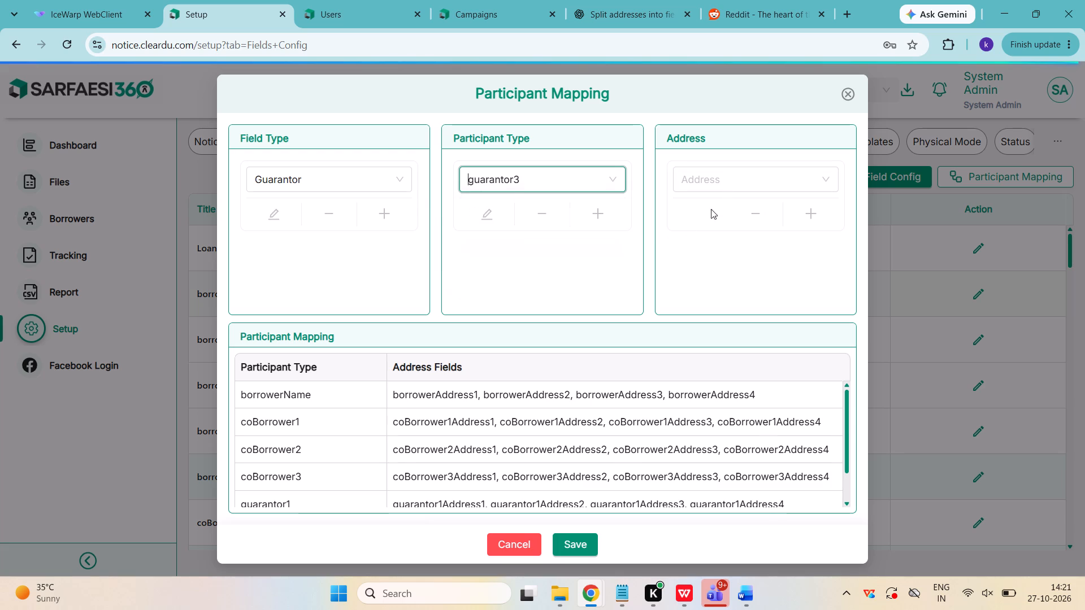
pyautogui.click(736, 186)
pyautogui.scroll(-6, 764, 276)
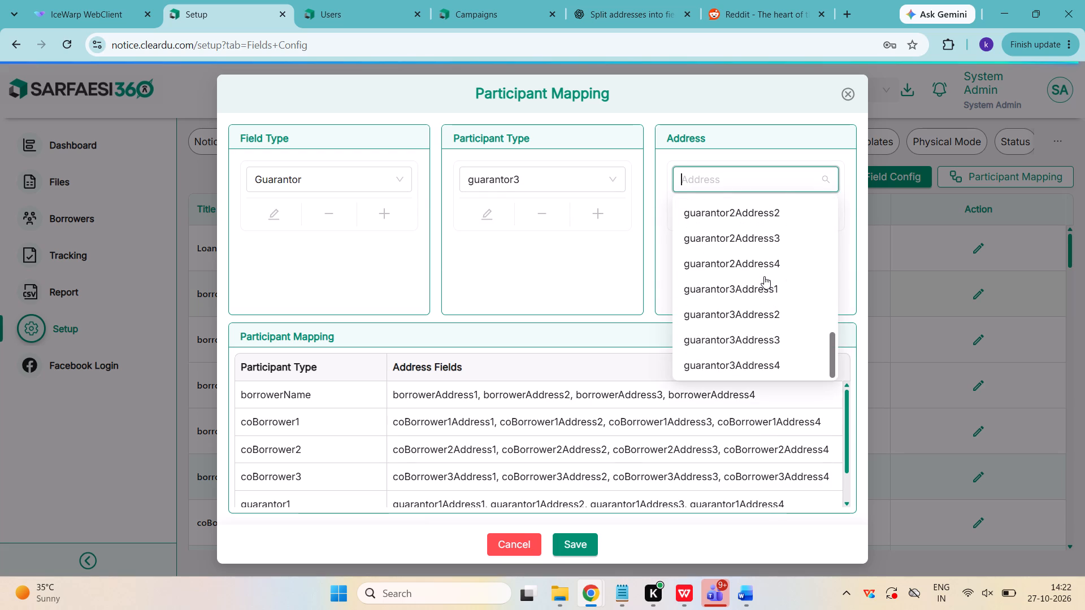
pyautogui.scroll(-1, 764, 276)
pyautogui.click(772, 284)
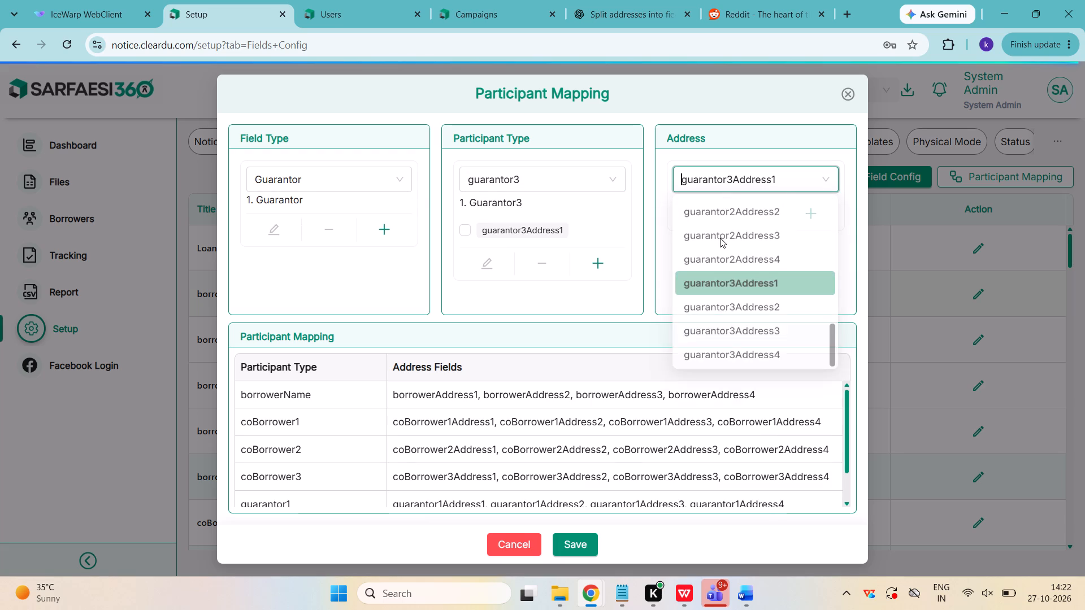
# Add guarantor3Address2 and guarantor3Address3 as further address fields for guarantor3.
pyautogui.click(834, 206)
pyautogui.click(811, 212)
pyautogui.click(785, 249)
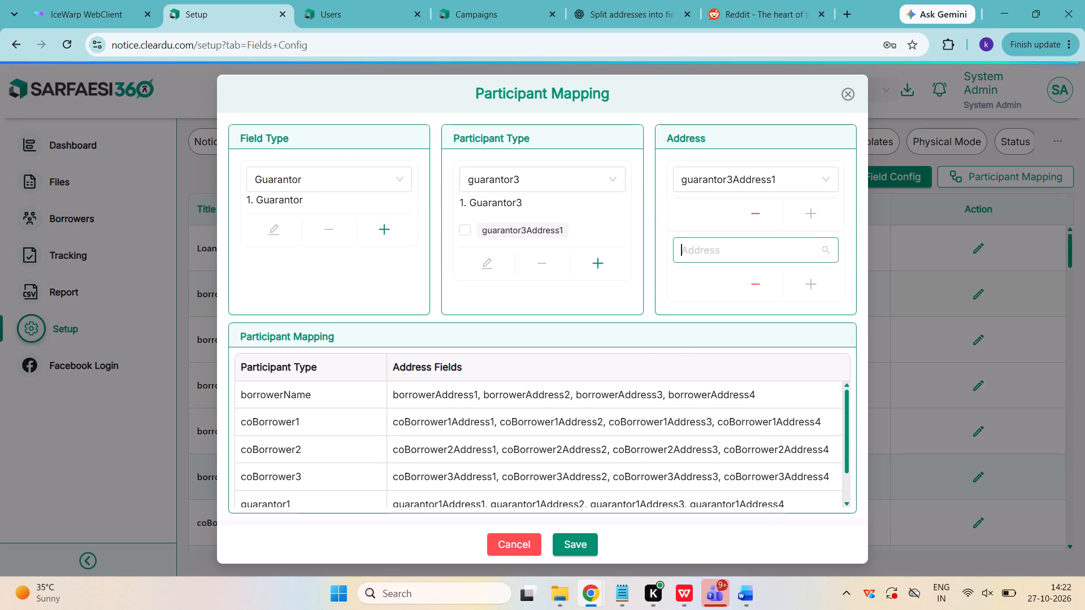
pyautogui.scroll(-4, 778, 313)
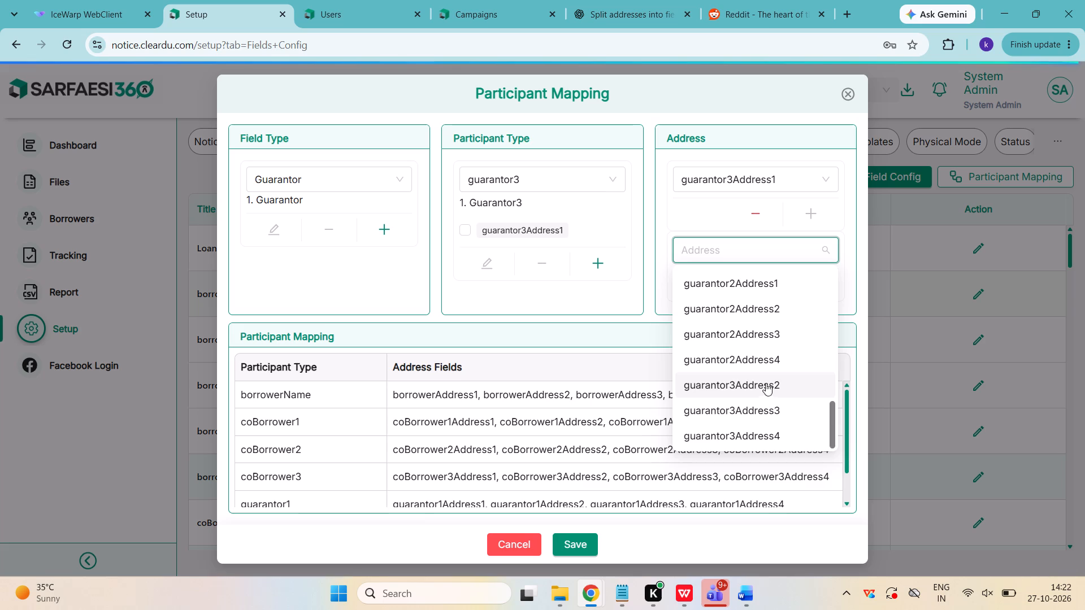
pyautogui.scroll(-1, 770, 376)
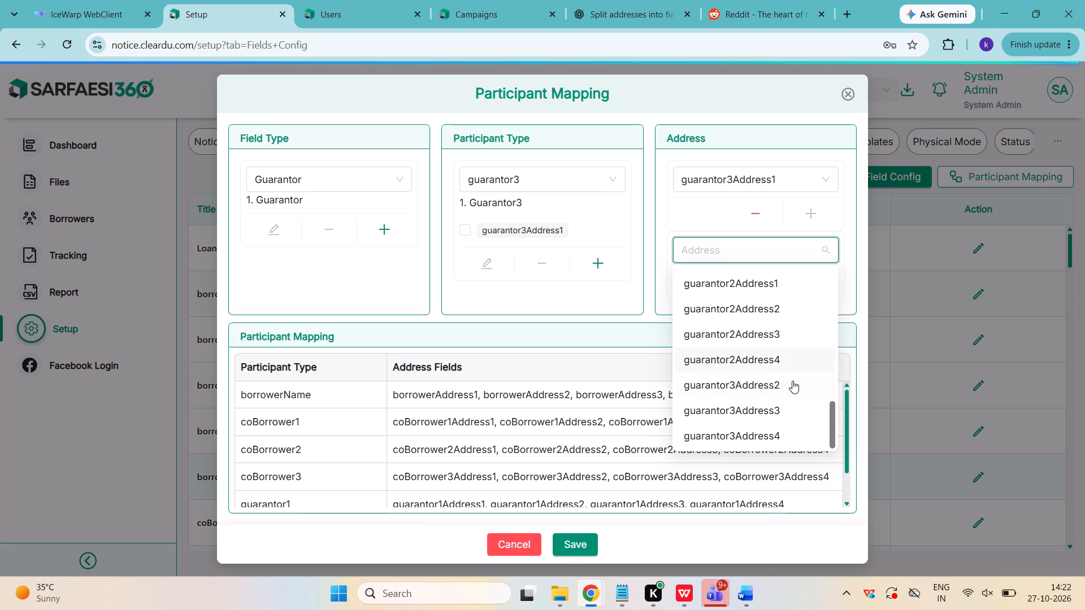
pyautogui.click(791, 384)
pyautogui.click(813, 293)
pyautogui.scroll(-2, 810, 291)
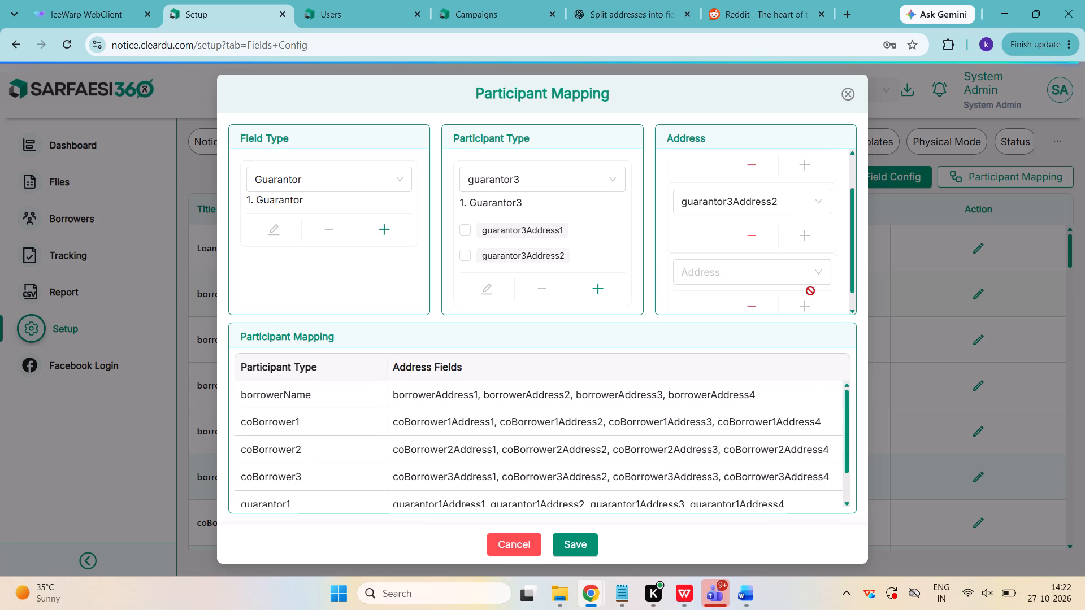
pyautogui.click(777, 260)
pyautogui.scroll(-5, 769, 316)
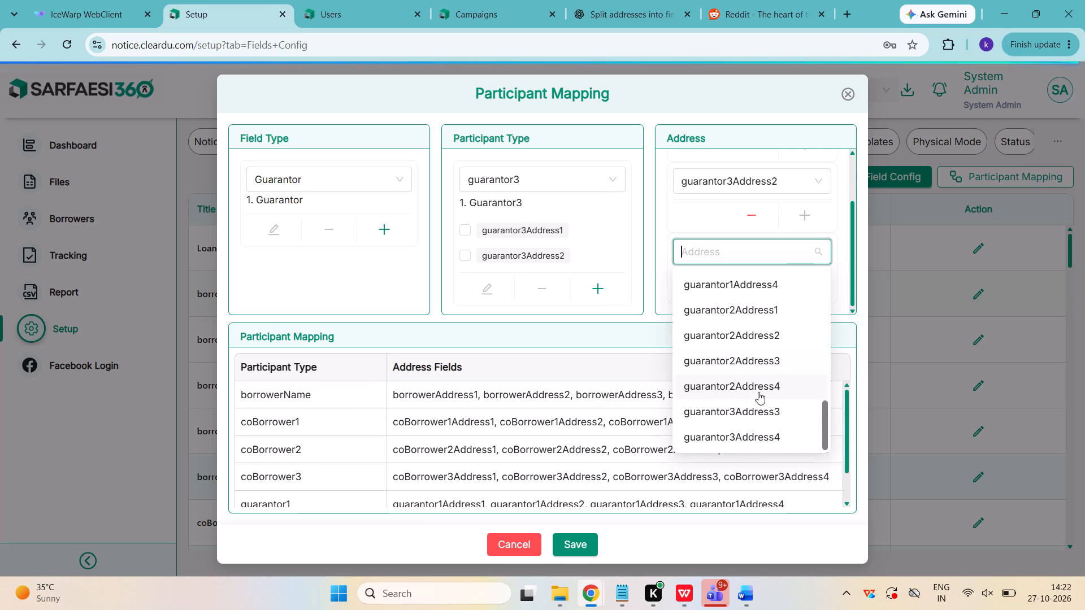
pyautogui.click(760, 409)
# Add guarantor3Address4 as the fourth address for guarantor3 and save the participant mapping.
pyautogui.click(797, 291)
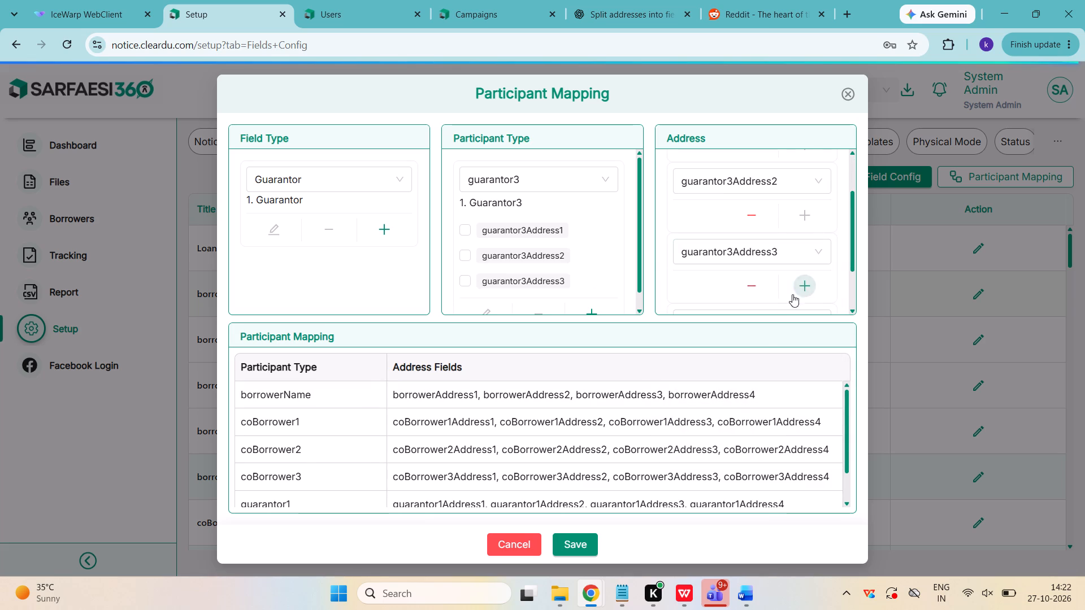
pyautogui.scroll(-3, 764, 342)
pyautogui.click(779, 262)
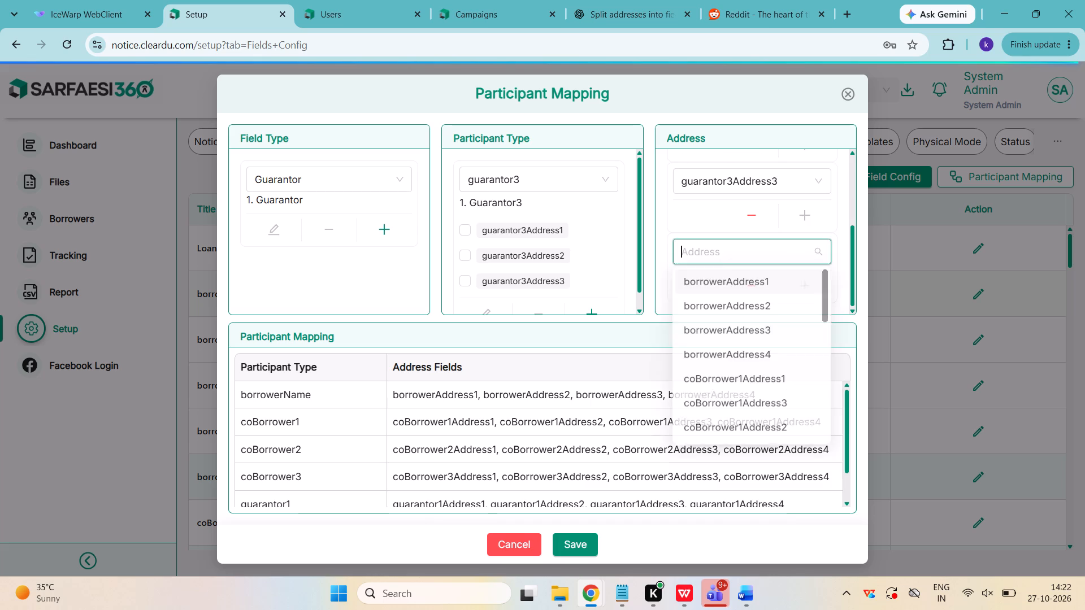
pyautogui.scroll(-3, 747, 376)
pyautogui.click(748, 428)
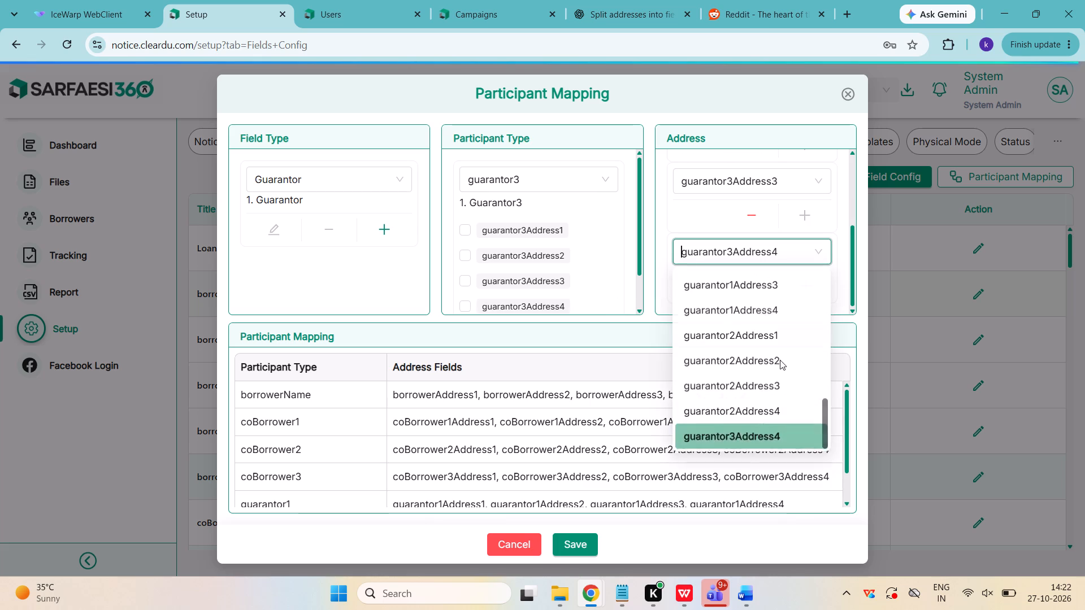
pyautogui.scroll(3, 816, 270)
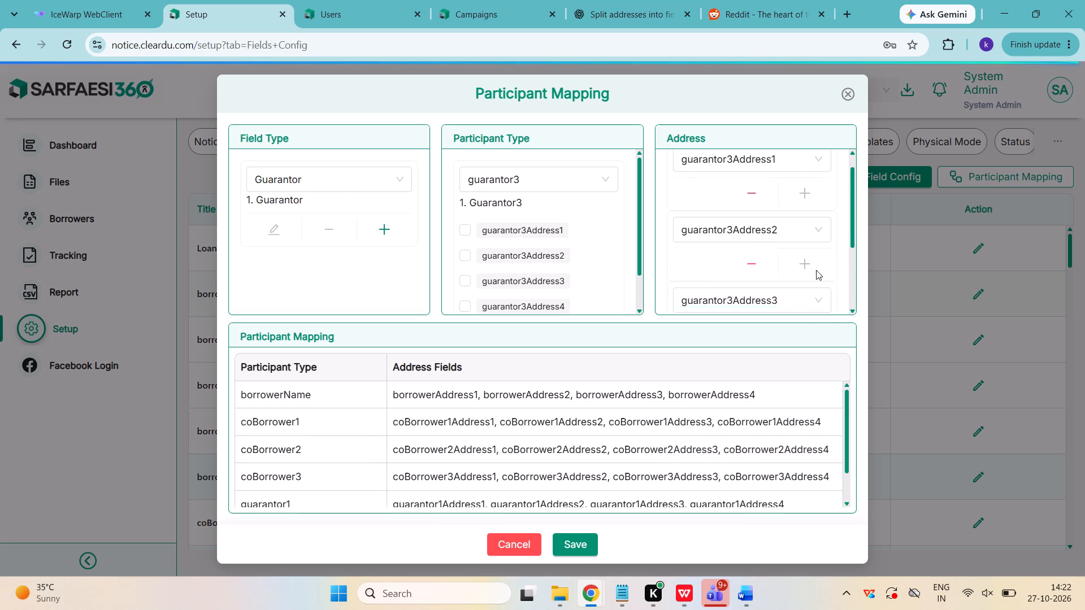
pyautogui.scroll(2, 816, 270)
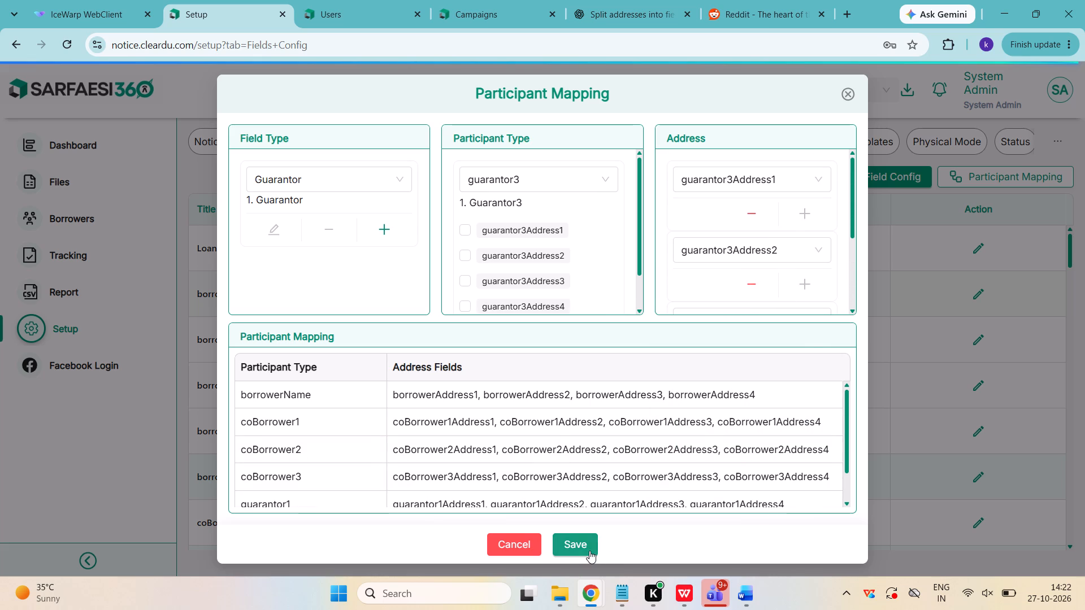
pyautogui.click(589, 551)
# Reopen the participant mapping, review the saved address fields of every borrower, co-borrower and guarantor, and close it without changes.
pyautogui.click(952, 176)
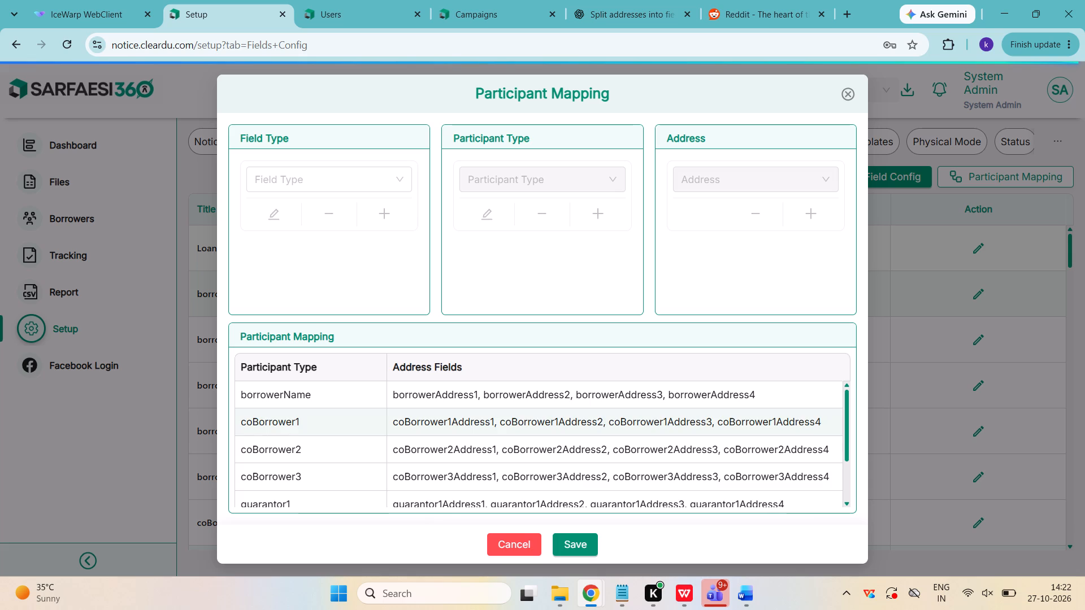
pyautogui.scroll(-1, 592, 422)
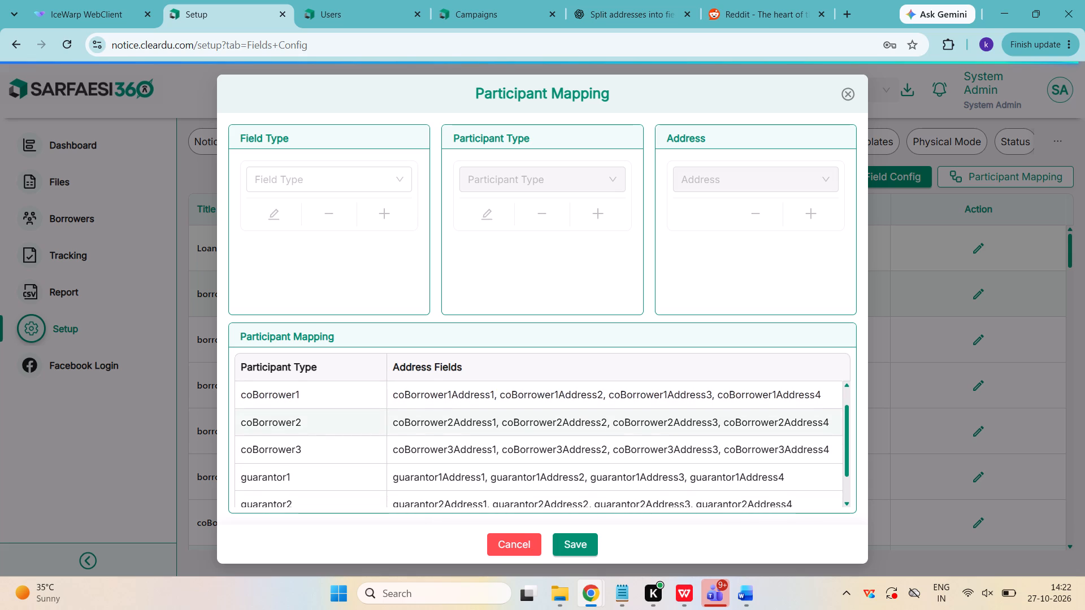
pyautogui.scroll(-1, 592, 422)
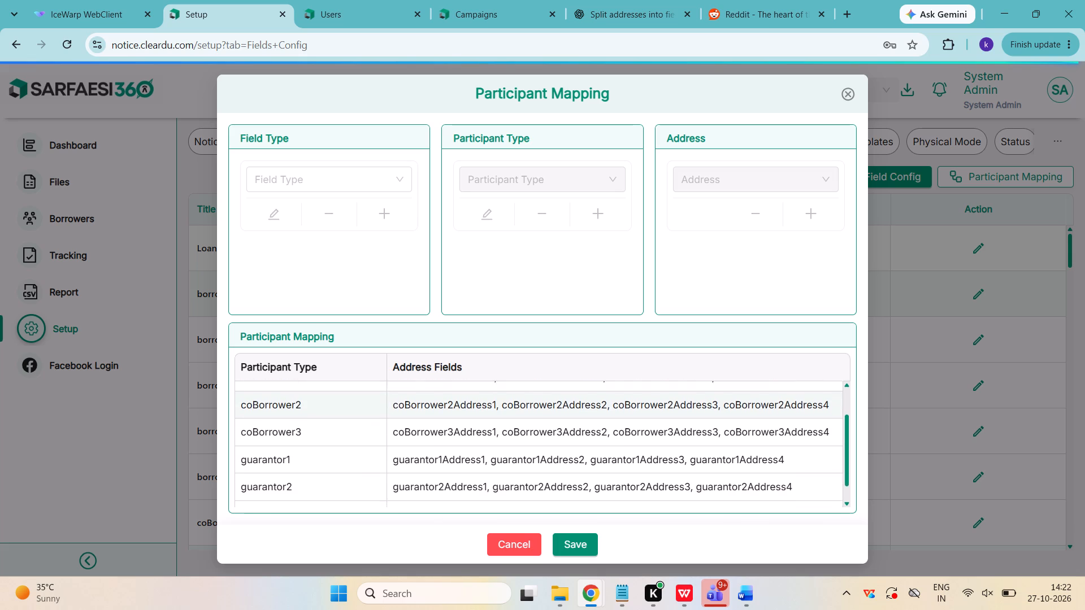
pyautogui.scroll(-1, 592, 422)
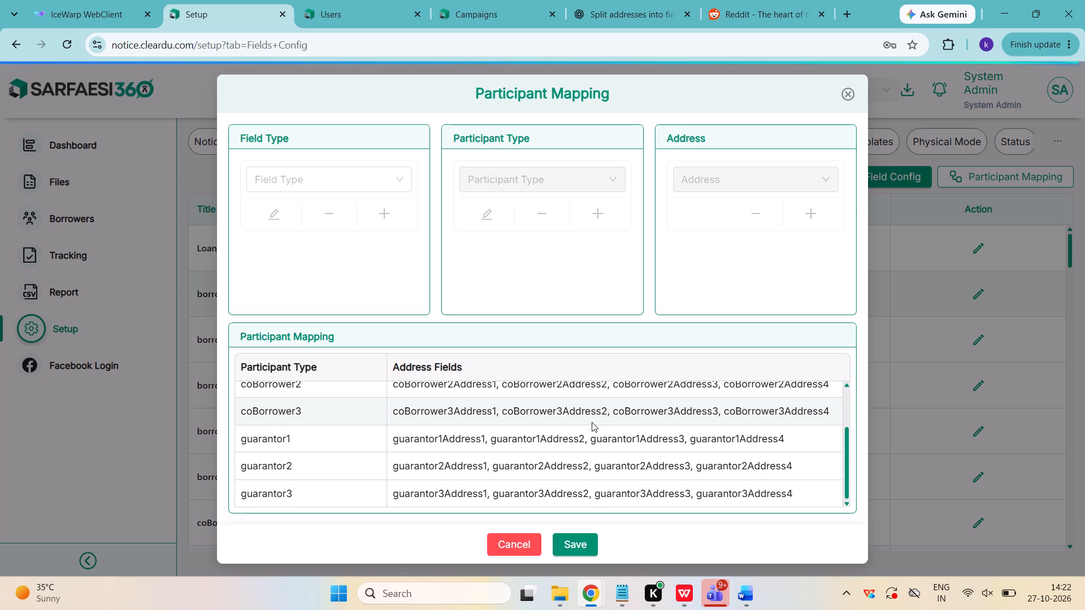
pyautogui.click(525, 542)
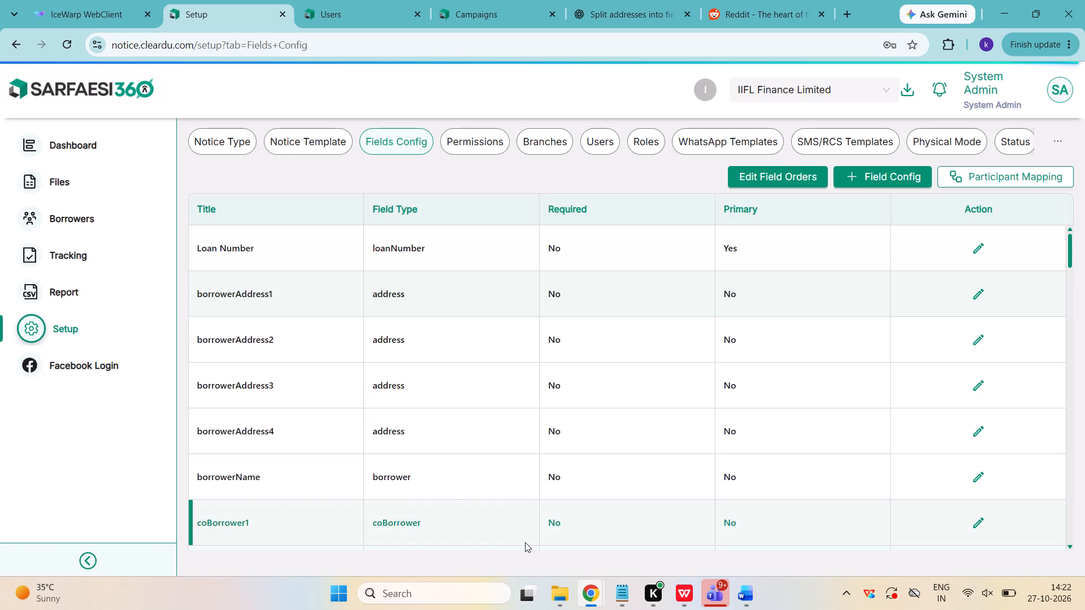
# Switch to the open Reddit page.
pyautogui.click(776, 23)
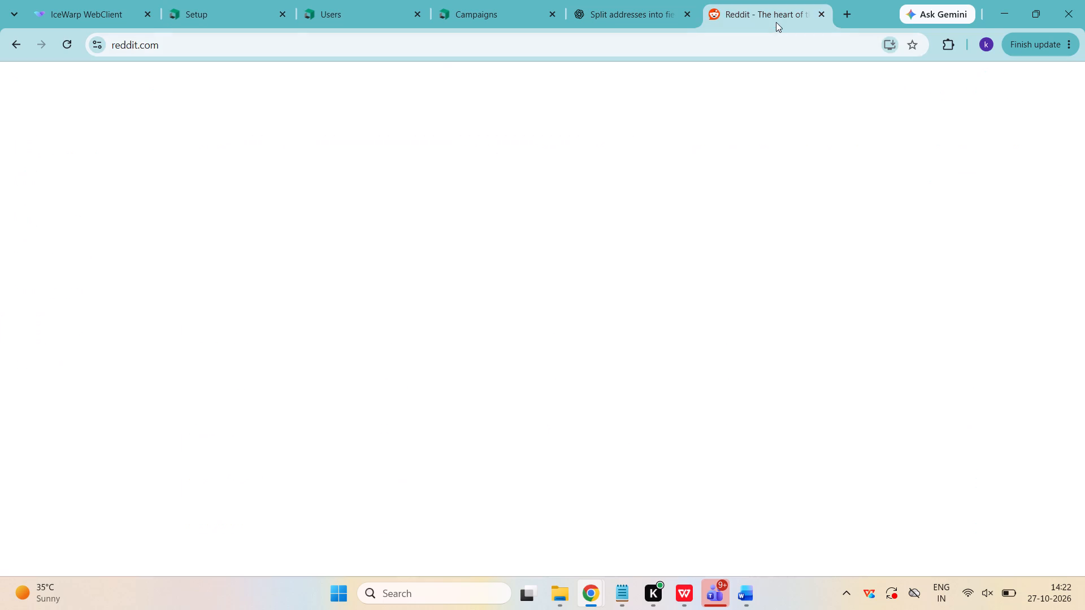